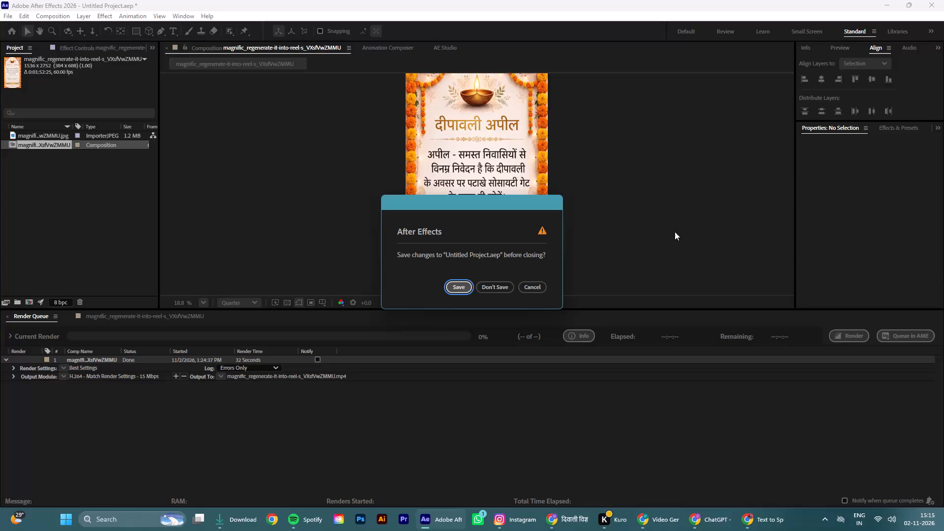
Close the current untitled project without saving its changes.
left_click(508, 284)
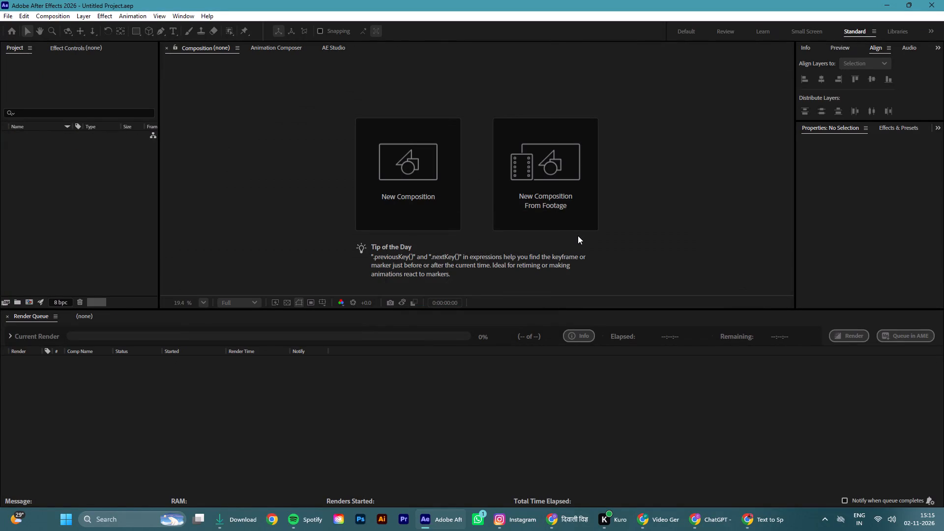
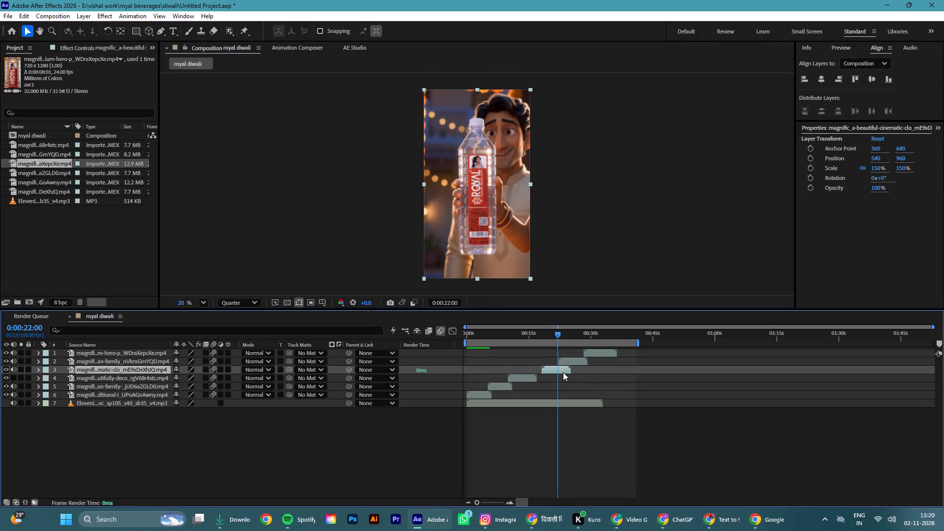
Shift the layer 4 and layer 5 clips slightly later, starting at about 11 s and 5.5 s respectively.
left_click(526, 377)
left_click_drag(523, 379, 528, 379)
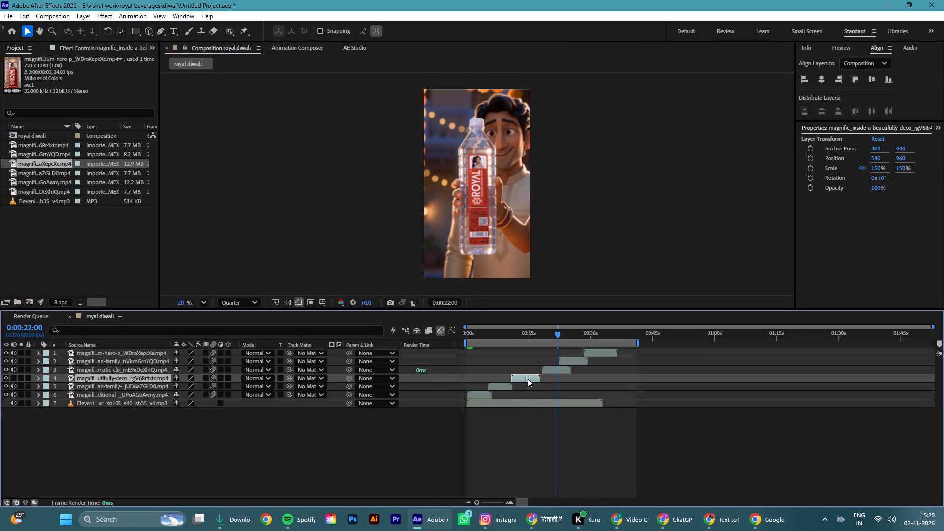
left_click_drag(528, 379, 529, 379)
left_click_drag(529, 379, 529, 379)
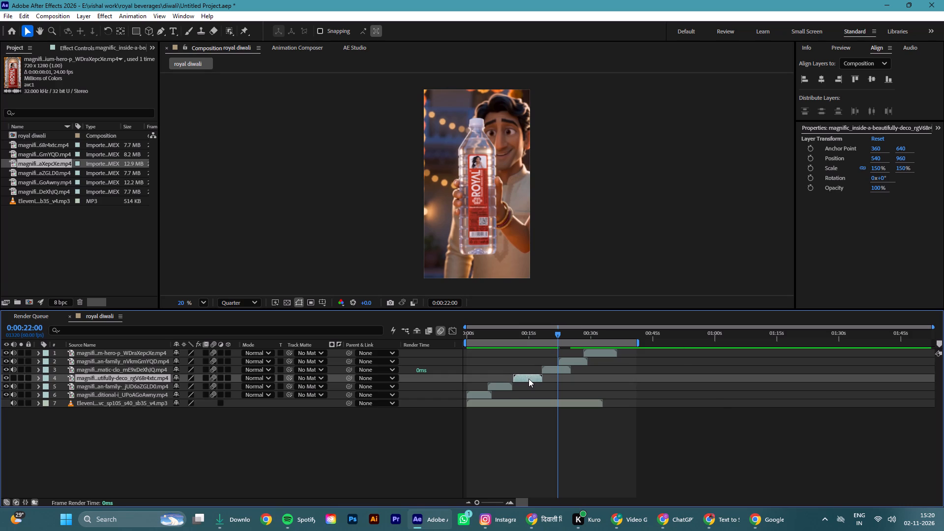
left_click(499, 387)
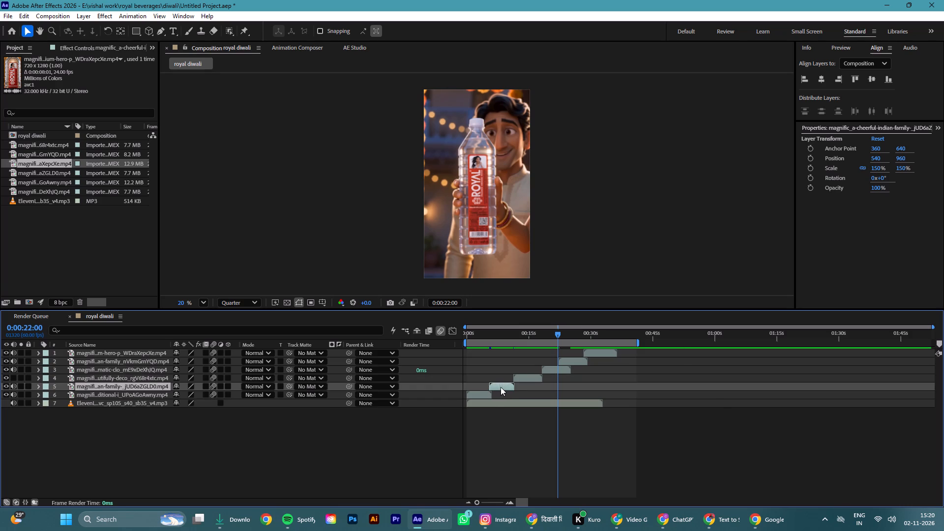
left_click(522, 416)
Return the playhead to 0:00:00:00 and save the project.
left_click(481, 336)
left_click_drag(485, 337, 400, 382)
left_click(448, 433)
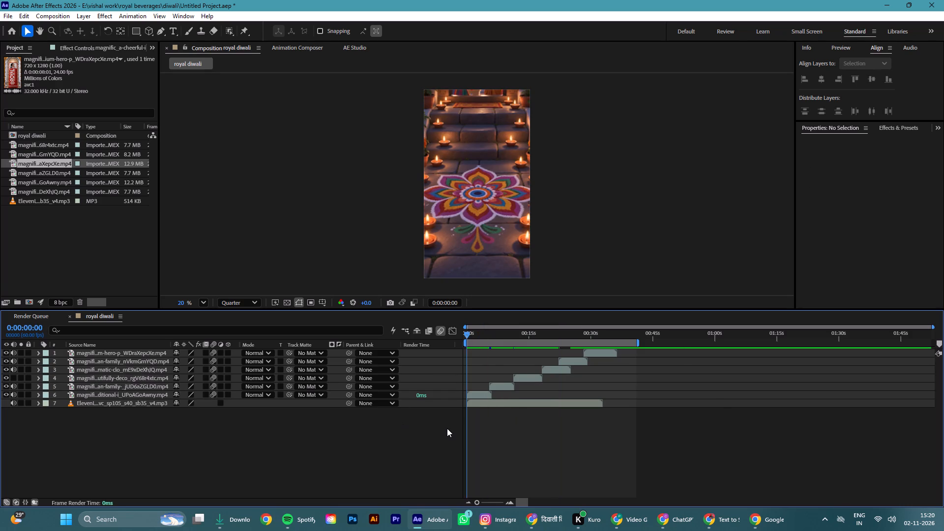
key("ctrl+s")
Preview the edit against the voice-over and shift the layer 2 family clip later, starting at about 24 s.
key("space")
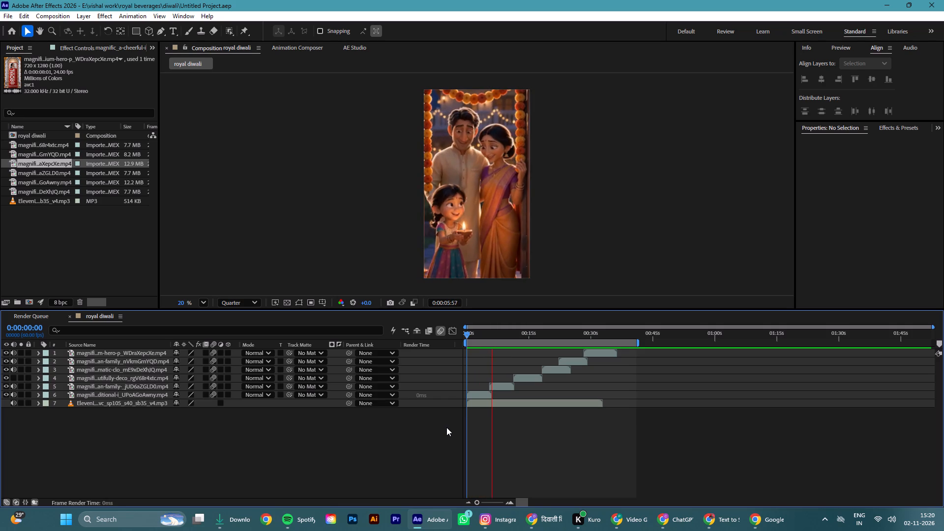
key("space")
key("space")
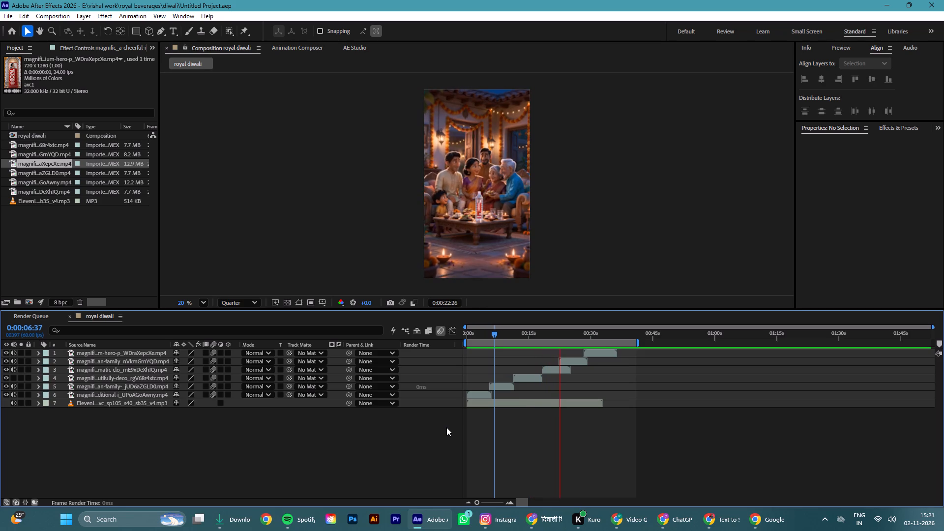
key("space")
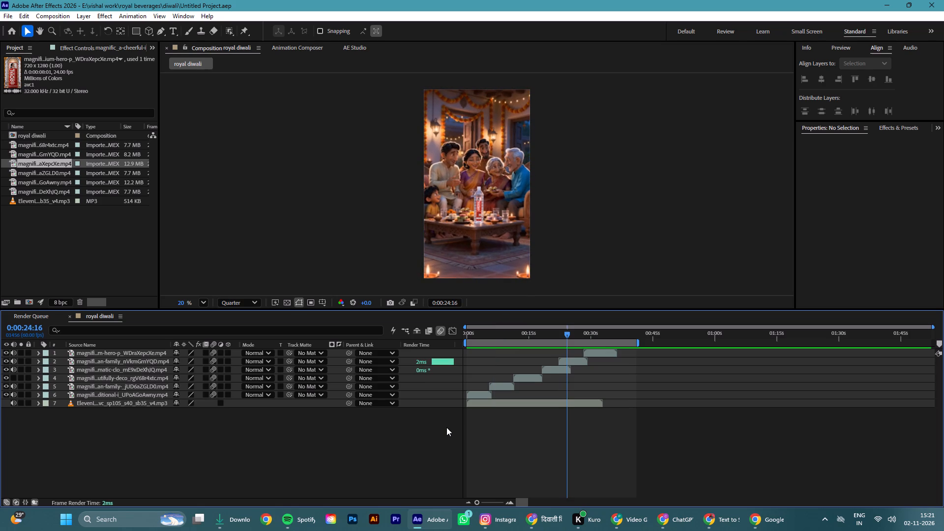
left_click_drag(569, 334, 555, 338)
key("space")
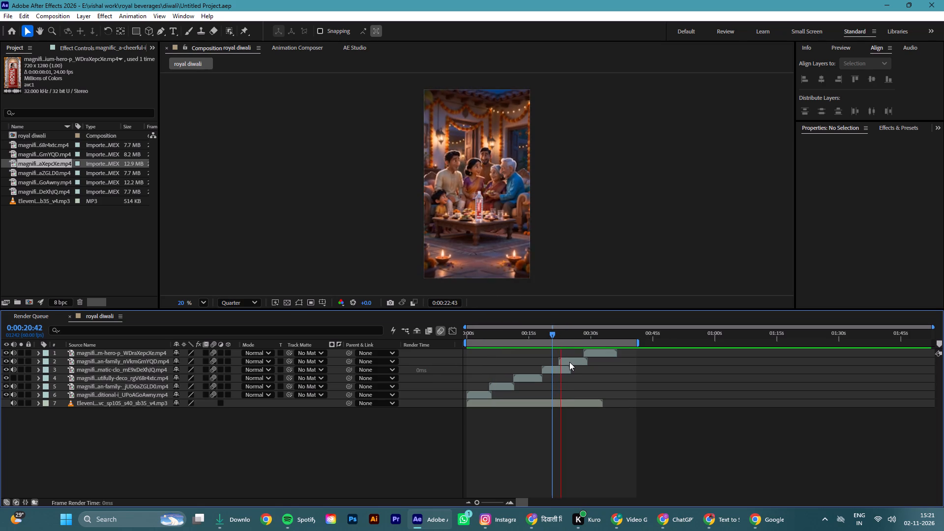
key("space")
left_click_drag(570, 361, 576, 362)
Preview the ending, slide the layer 1 bottle hero clip about 2 s earlier, and trim its in-point to 0:00:28:45.
left_click_drag(563, 330, 557, 333)
key("space")
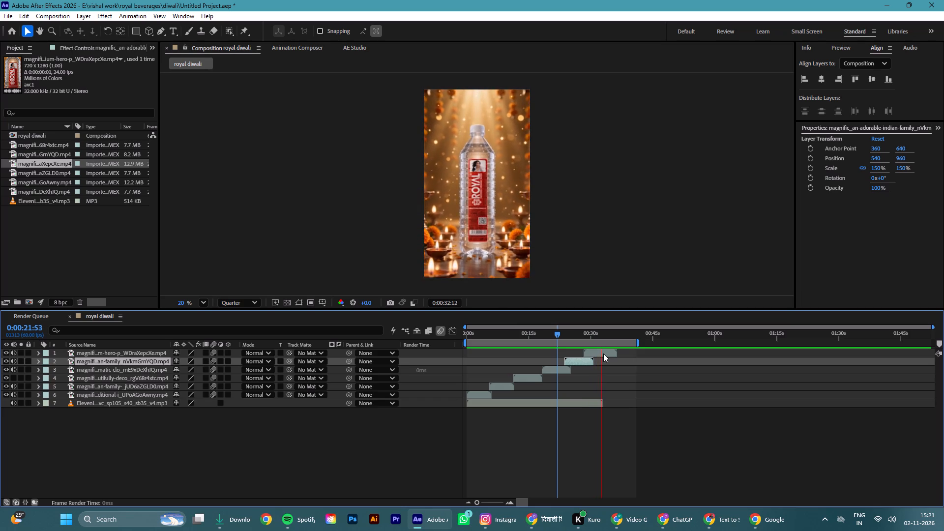
key("space")
left_click(605, 354)
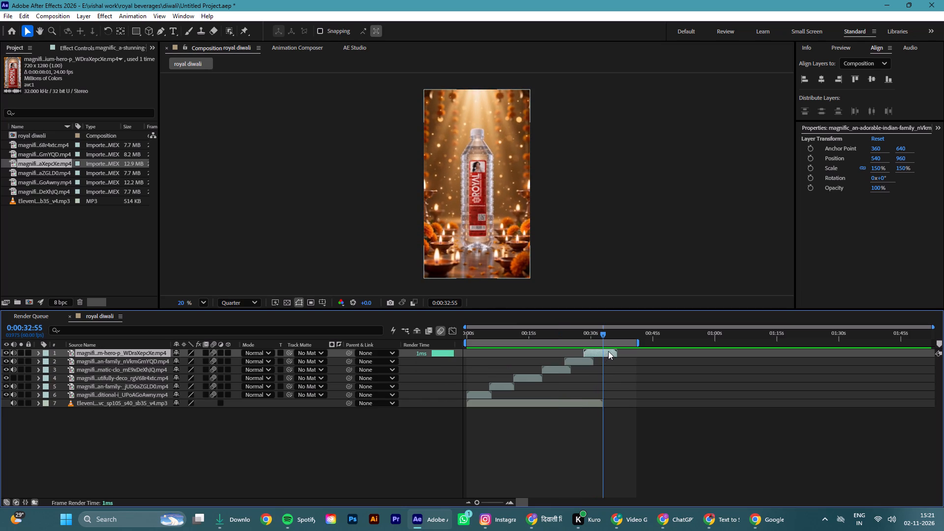
left_click_drag(601, 335, 578, 341)
key("space")
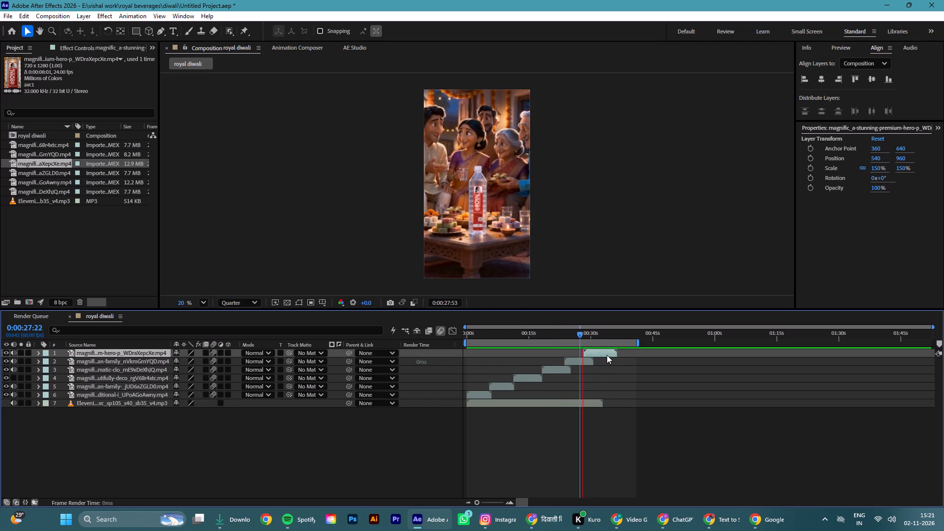
key("space")
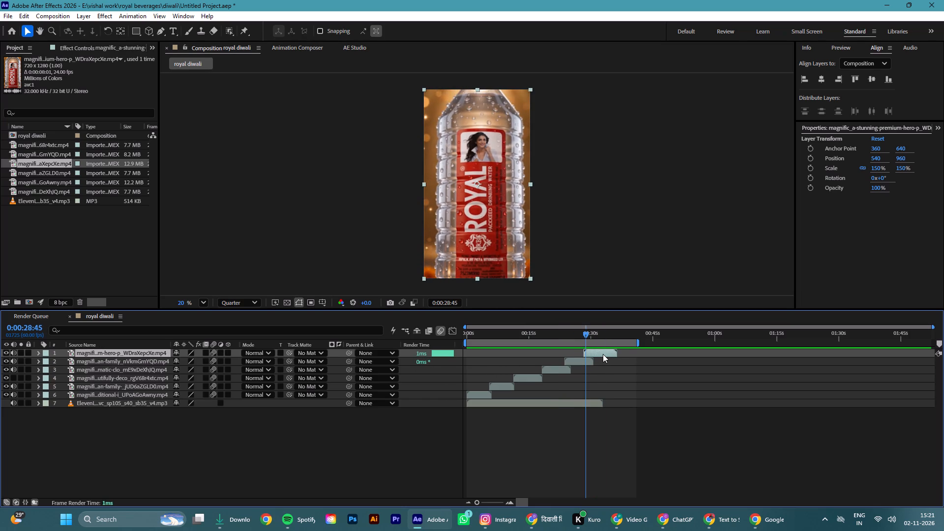
left_click_drag(603, 354, 593, 357)
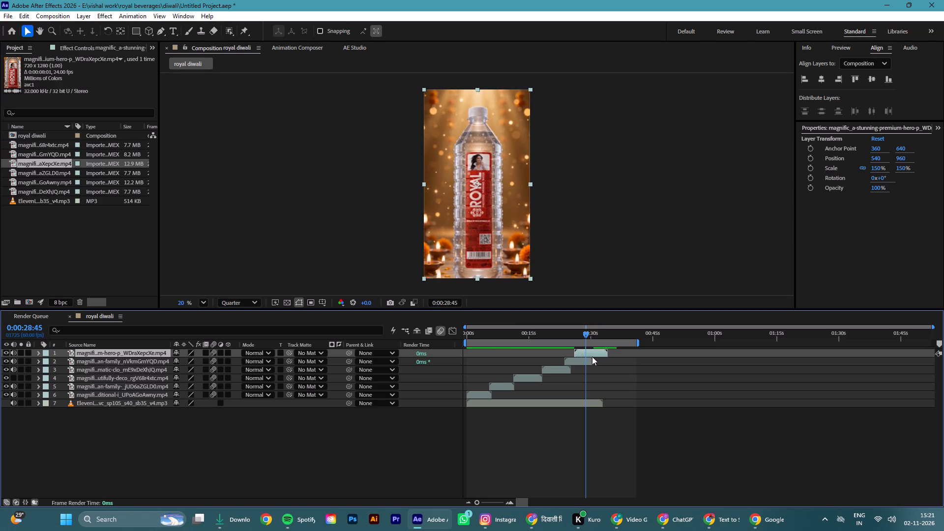
left_click(588, 354)
key("alt+bracketleft")
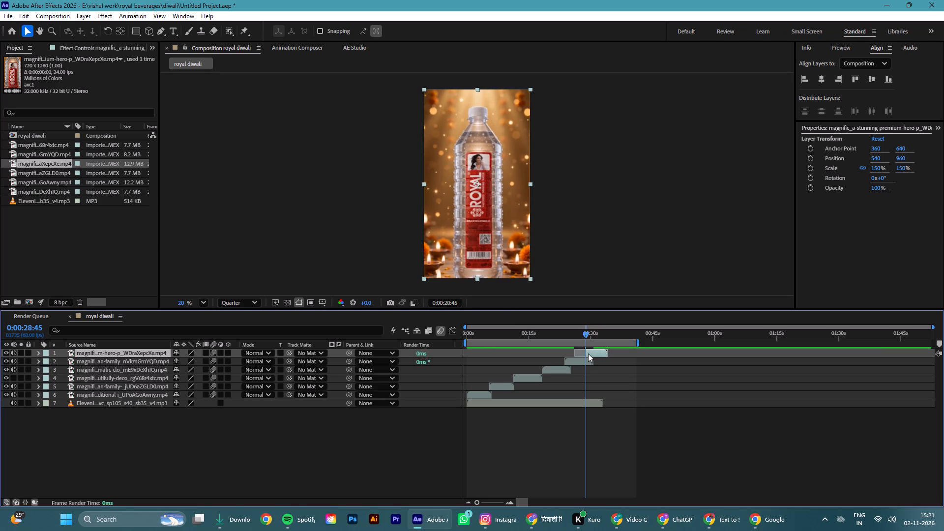
Mute the audio of the layer 1 bottle hero clip and play back the ending to check it.
left_click_drag(585, 333, 570, 325)
key("space")
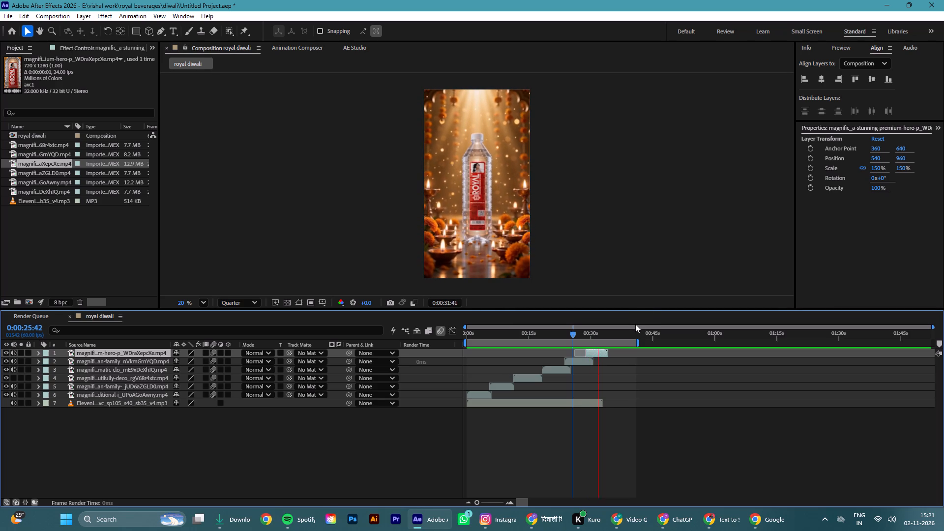
key("space")
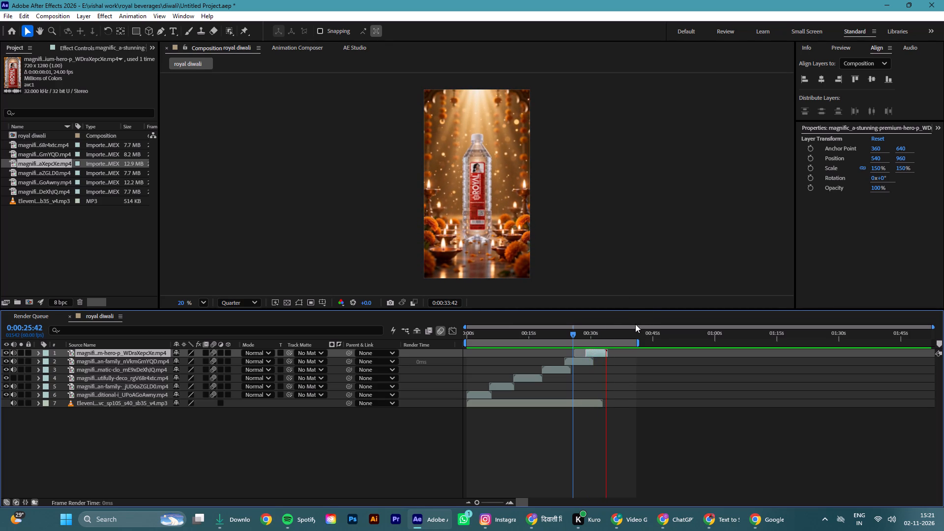
left_click(608, 332)
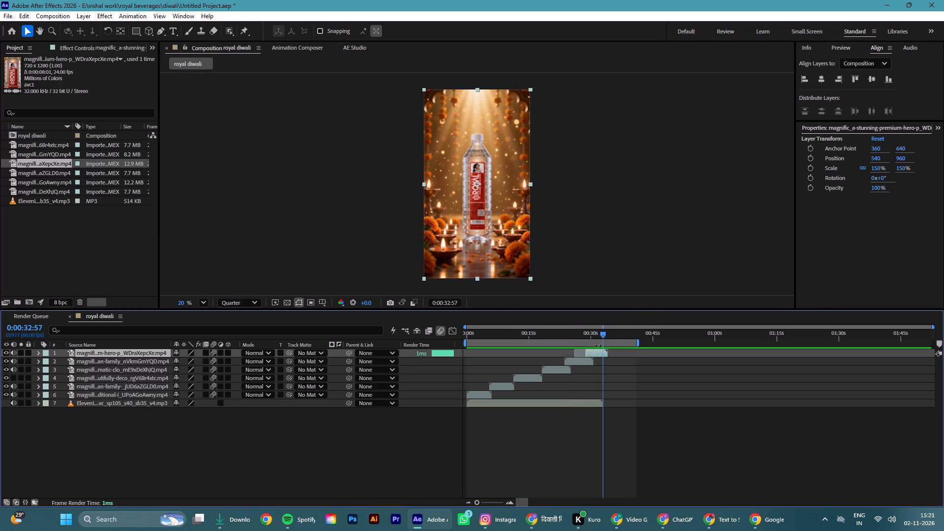
left_click(598, 353)
left_click(11, 352)
left_click_drag(602, 331, 576, 327)
key("space")
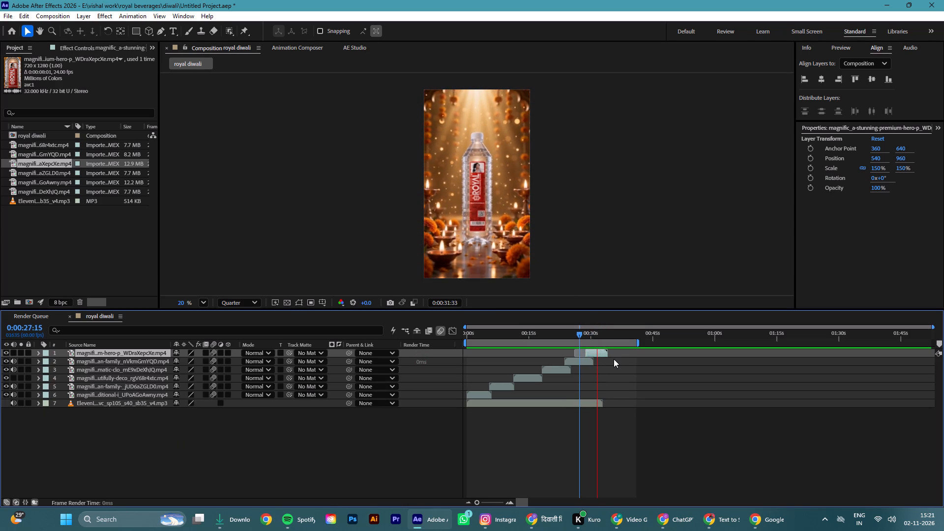
key("space")
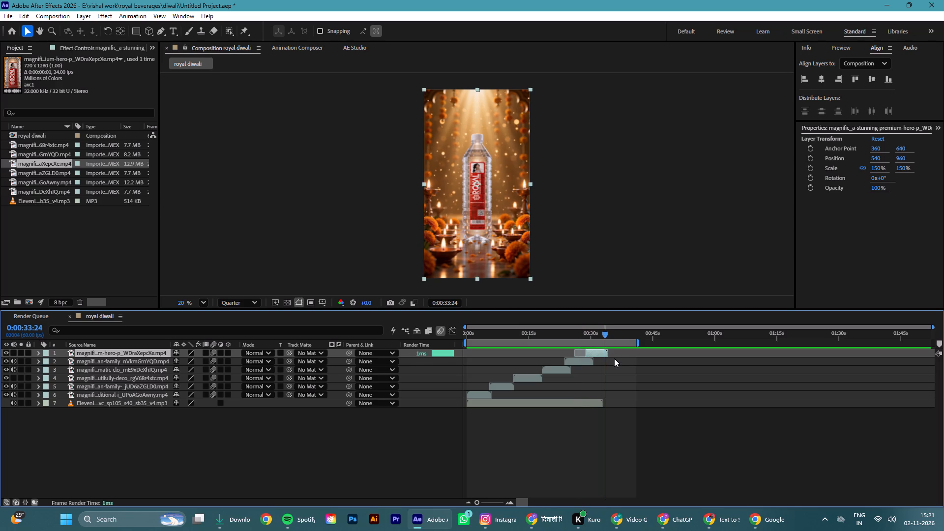
Save the project and leave the playhead at 0:00:00:00 with no layer selected.
left_click_drag(604, 329, 457, 355)
key("ctrl+s")
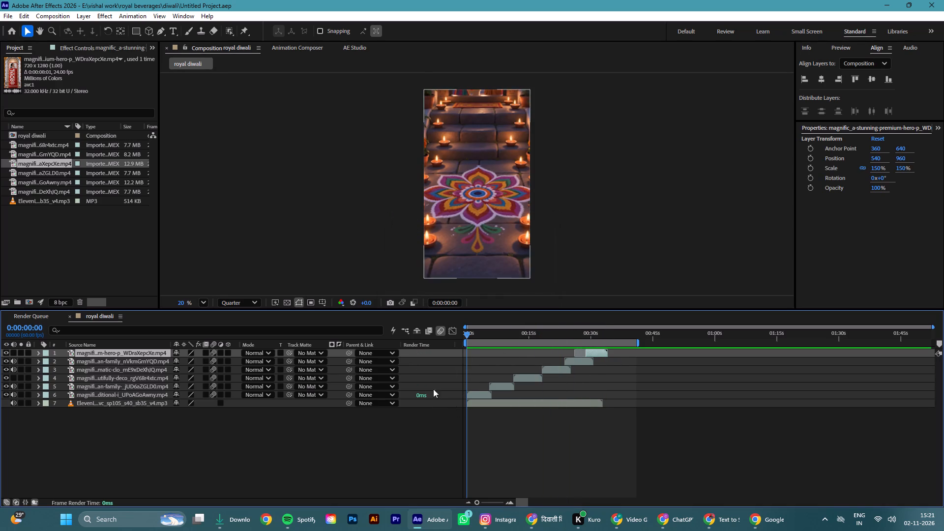
left_click(266, 431)
left_click(484, 333)
left_click_drag(492, 335, 410, 346)
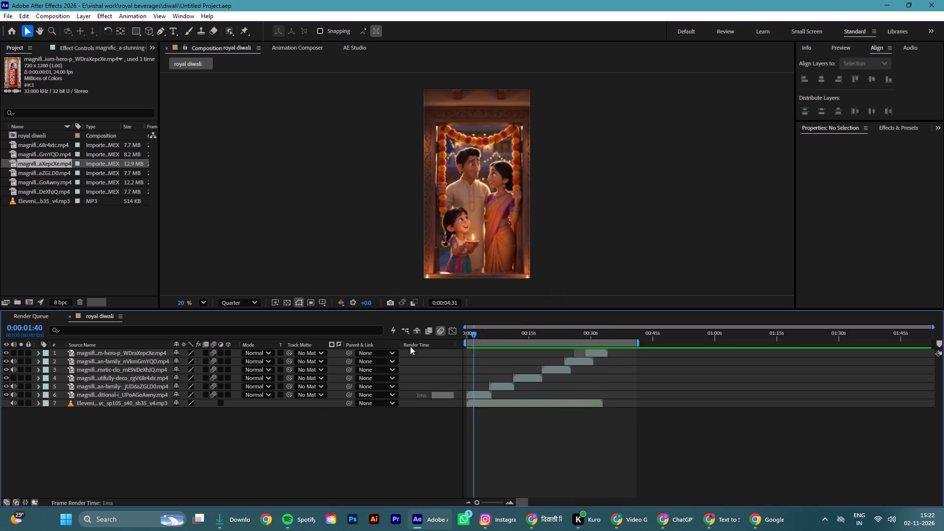
left_click_drag(410, 346, 295, 357)
left_click(355, 437)
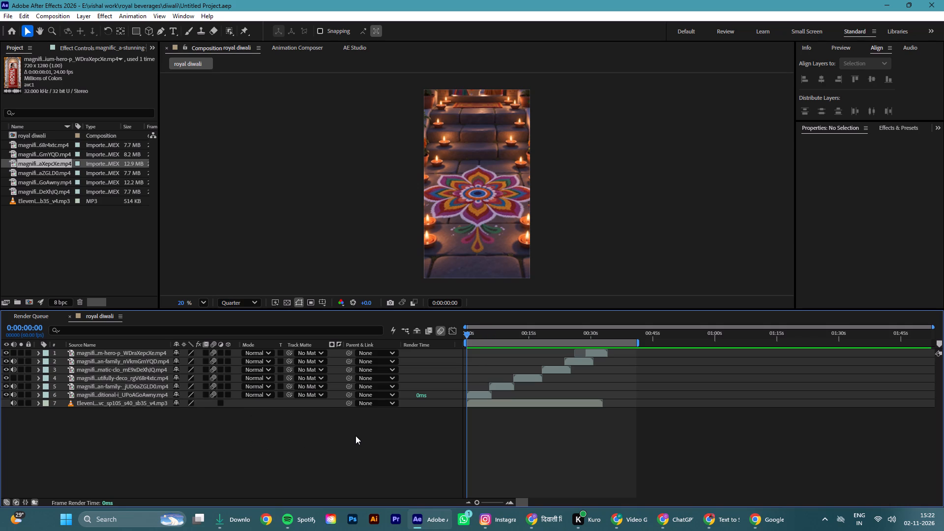
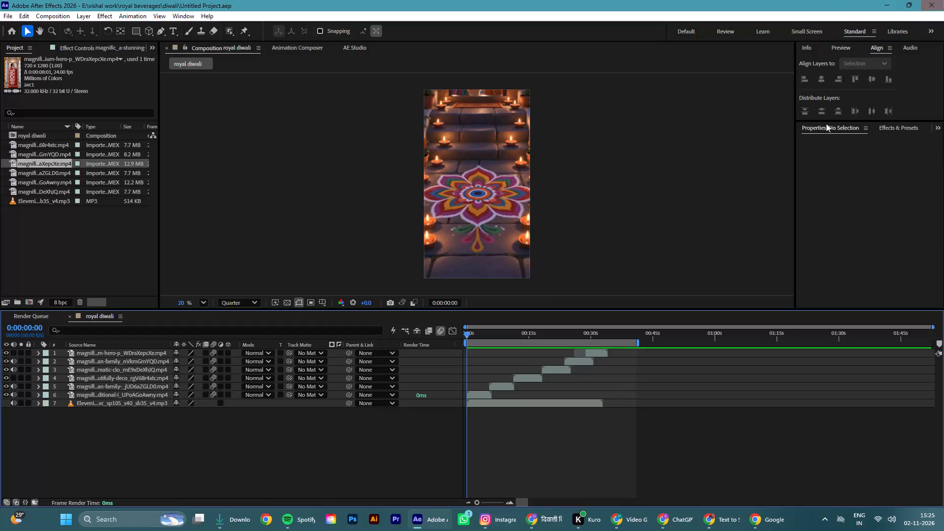
Save the project and play the reel from 0:00:00:00 to check the opening against the voice-over.
left_click(506, 336)
left_click_drag(506, 333, 269, 374)
left_click(327, 438)
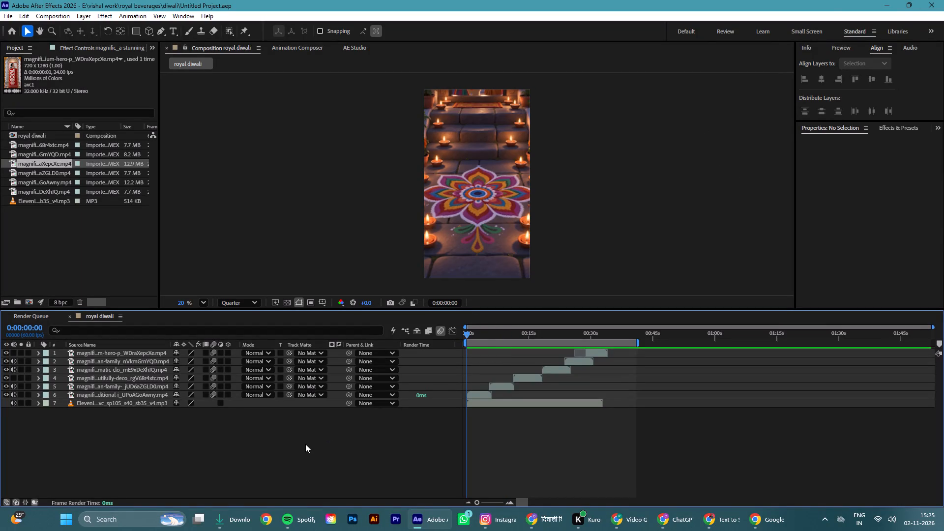
key("ctrl+s")
key("space")
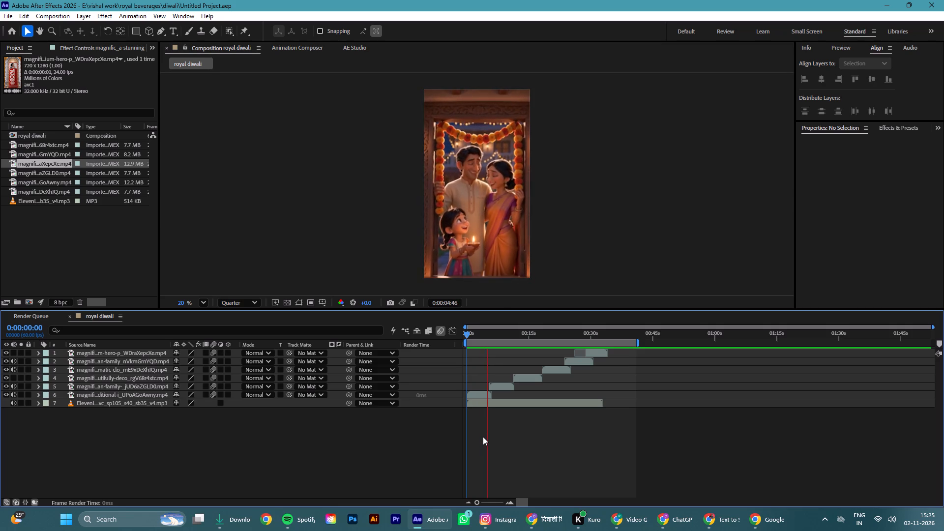
key("space")
Lower the Audio Levels of the layer 5 cheerful family clip to -10 dB.
left_click(500, 385)
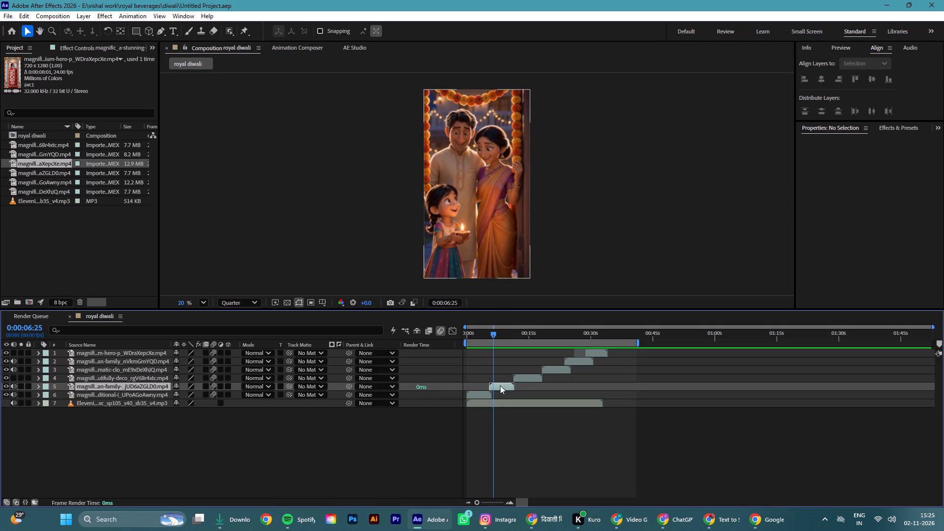
left_click(37, 385)
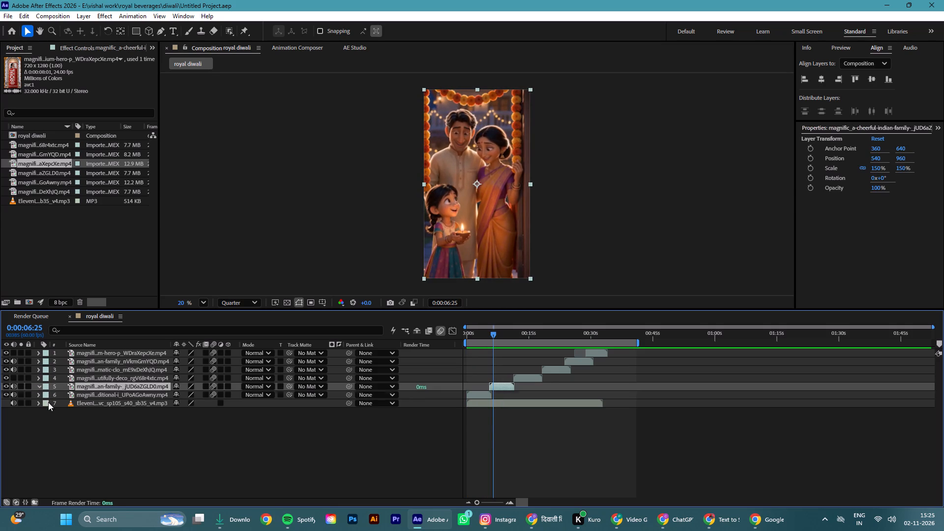
left_click(48, 402)
left_click(180, 413)
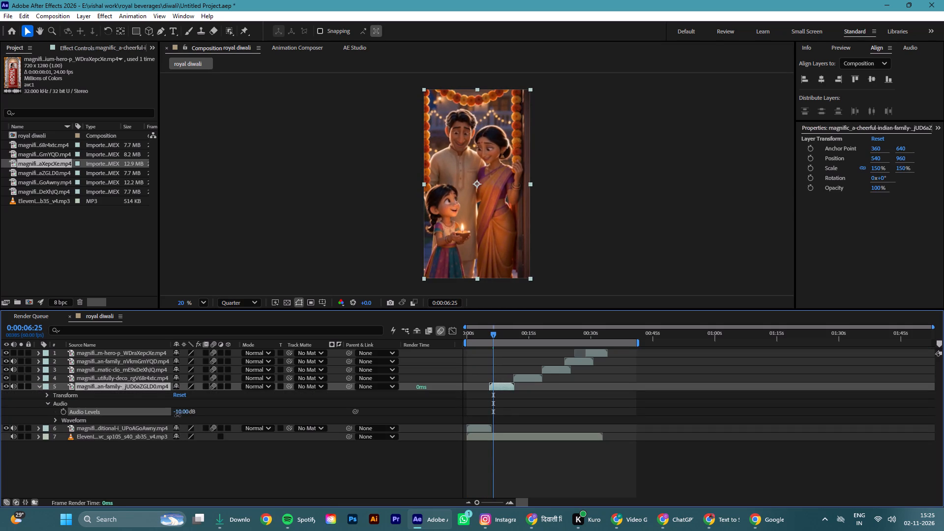
left_click(39, 385)
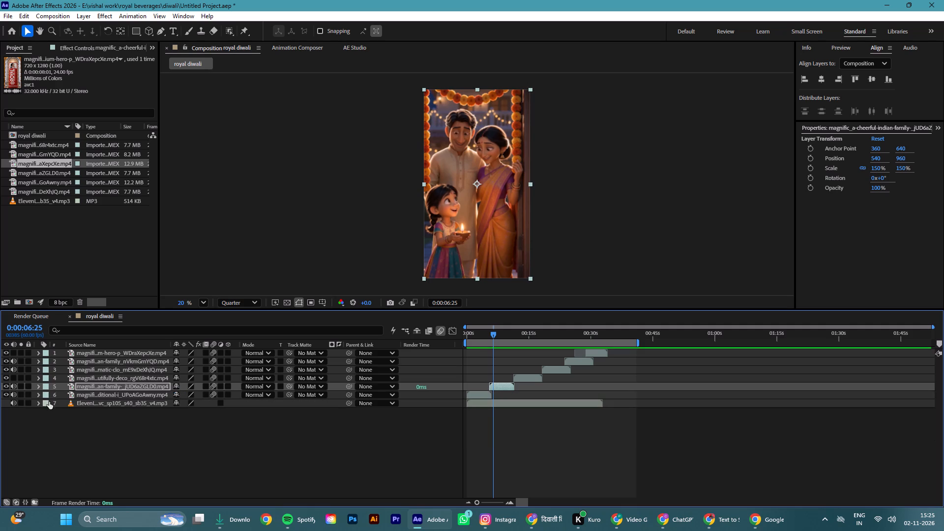
Set the Audio Levels of the layer 6 traditional opening clip to -4 dB and leave no layer selected.
left_click(39, 395)
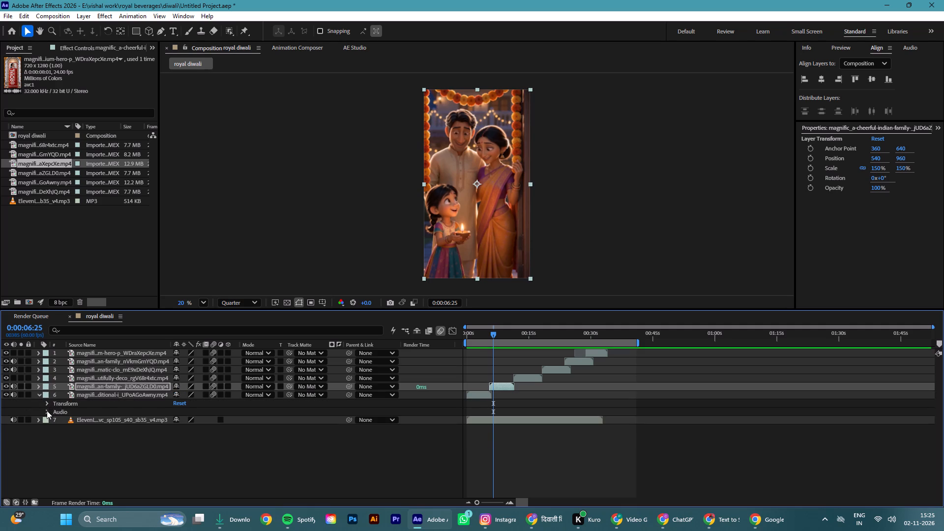
left_click(47, 411)
left_click(181, 422)
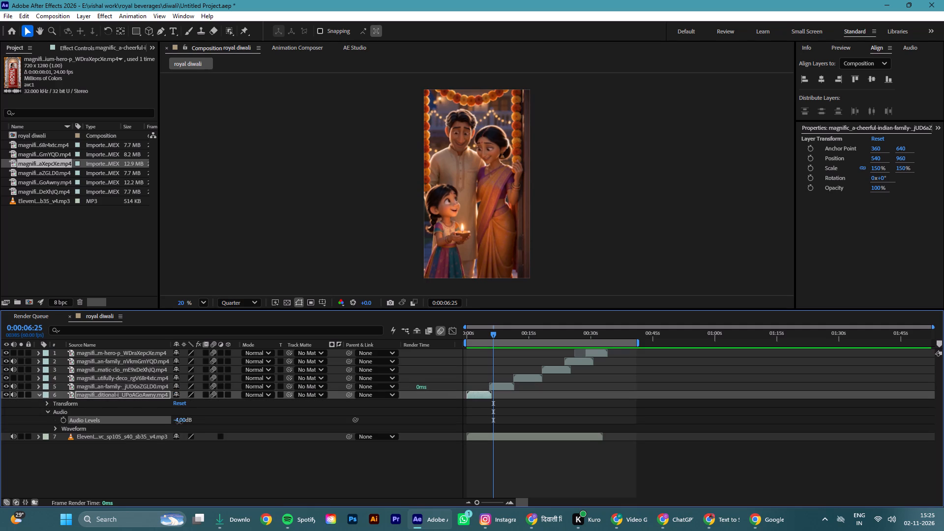
left_click(178, 421)
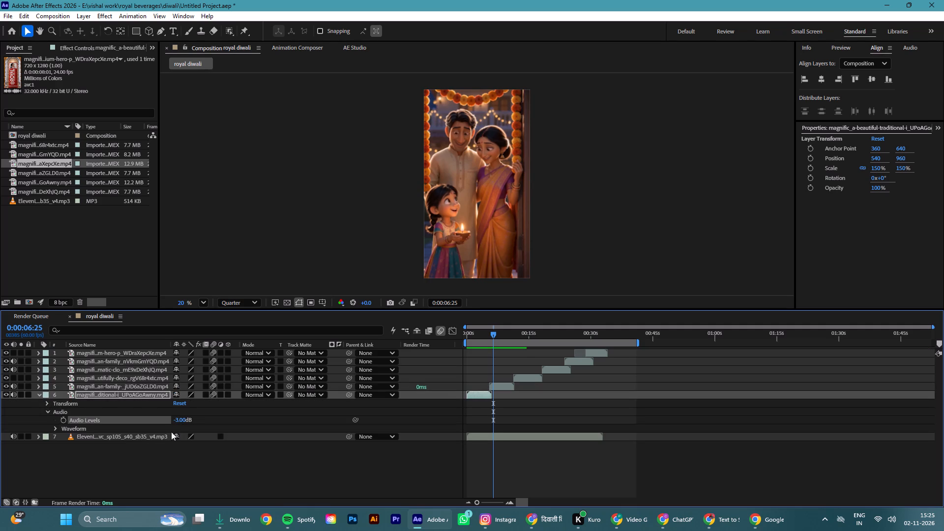
left_click(181, 420)
left_click(41, 394)
left_click(38, 396)
left_click(156, 469)
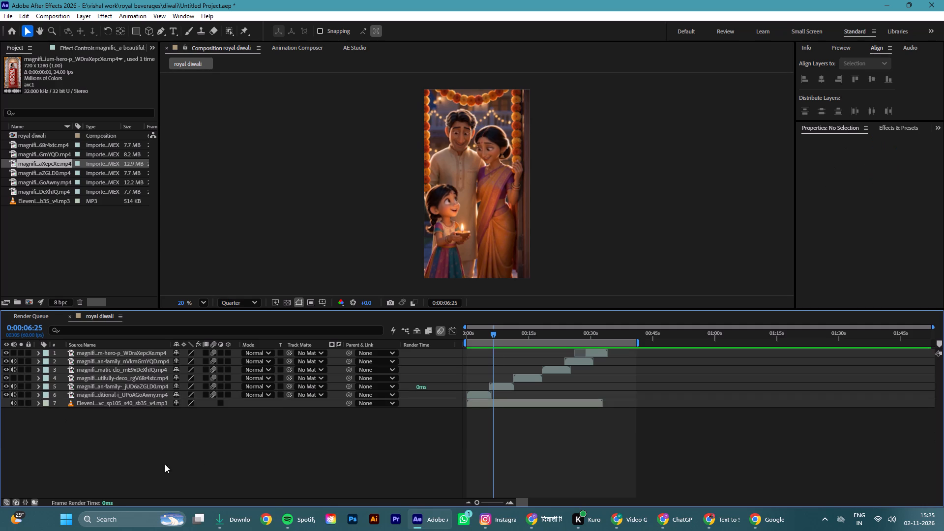
Play the reel repeatedly from 0:00:00:00 through the first three clips to check their sound against the voice-over.
left_click(512, 337)
left_click_drag(512, 335, 287, 388)
left_click(329, 421)
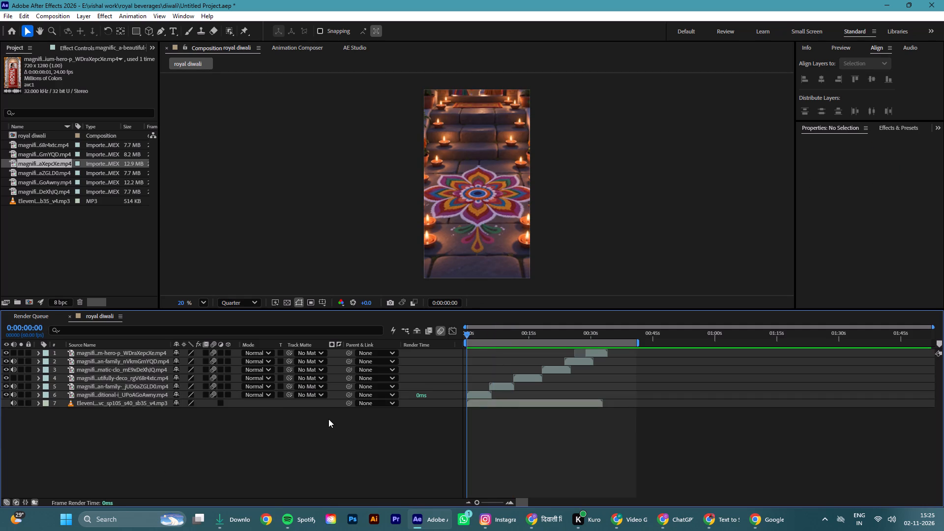
key("space")
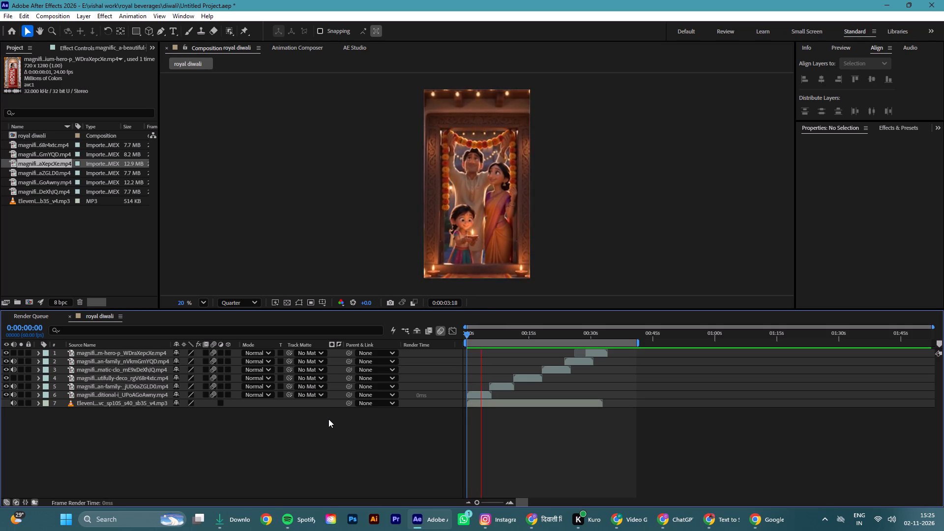
key("space")
left_click(490, 336)
left_click_drag(492, 336, 374, 361)
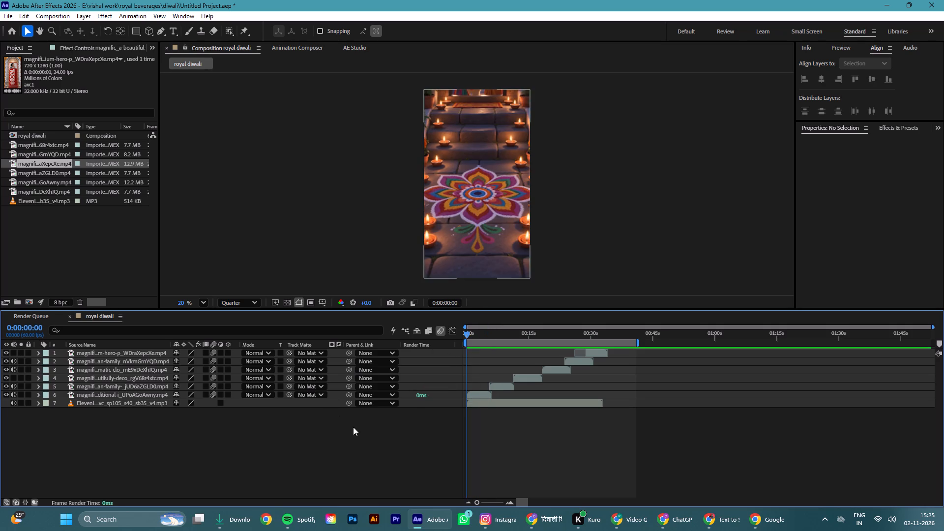
left_click(344, 446)
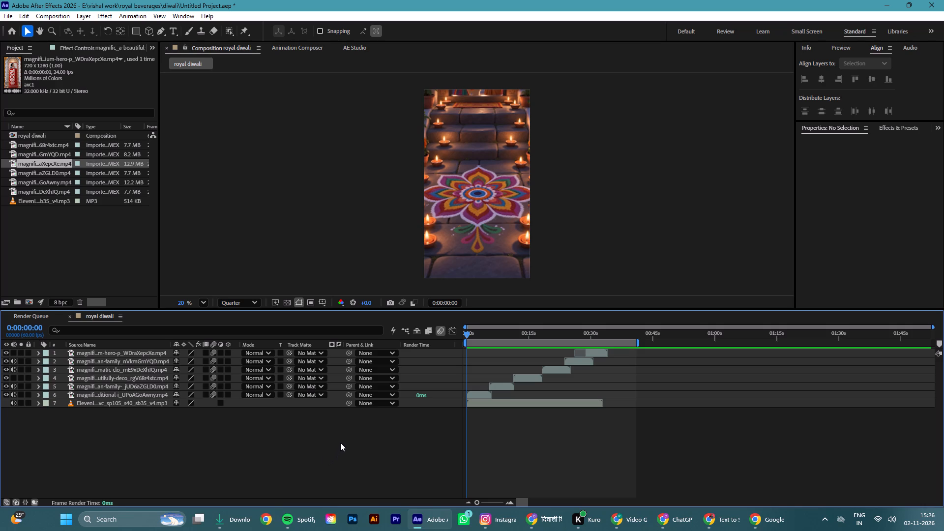
left_click(488, 332)
left_click_drag(490, 331, 369, 347)
left_click(328, 447)
key("space")
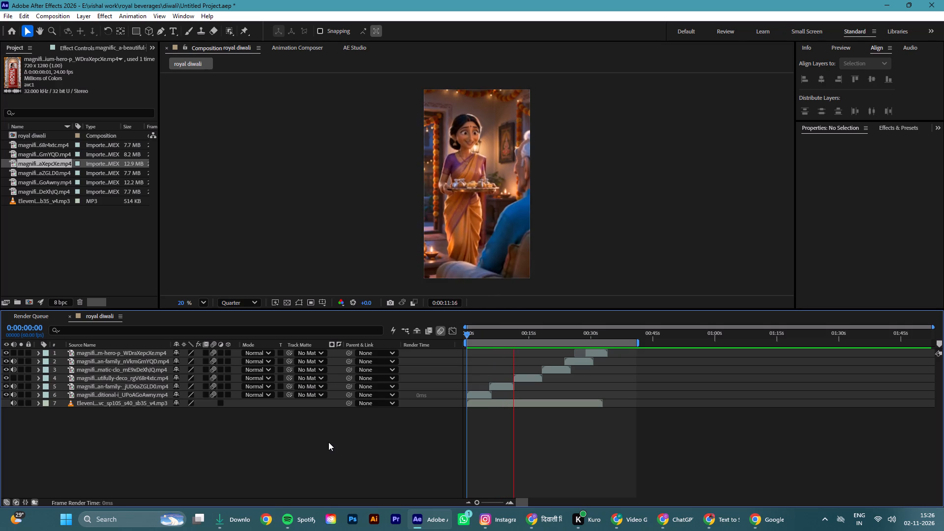
key("space")
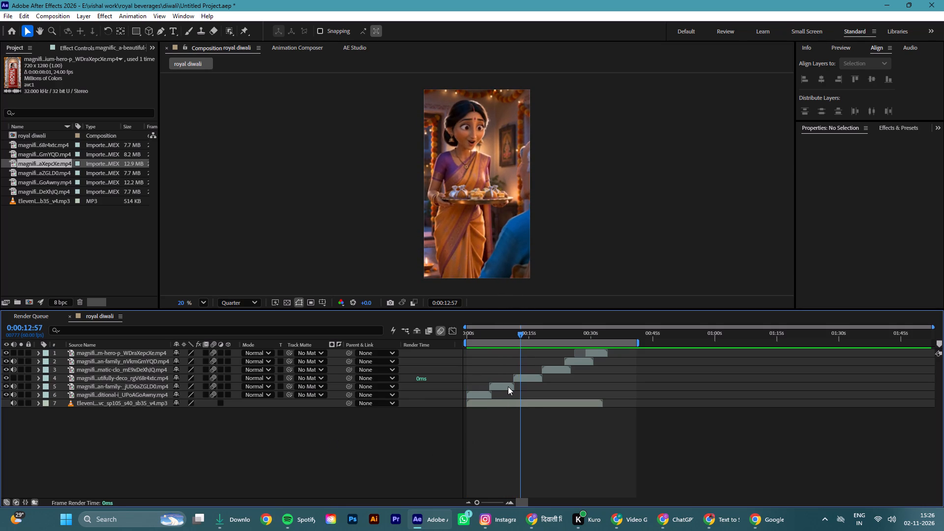
left_click_drag(521, 334, 440, 343)
key("space")
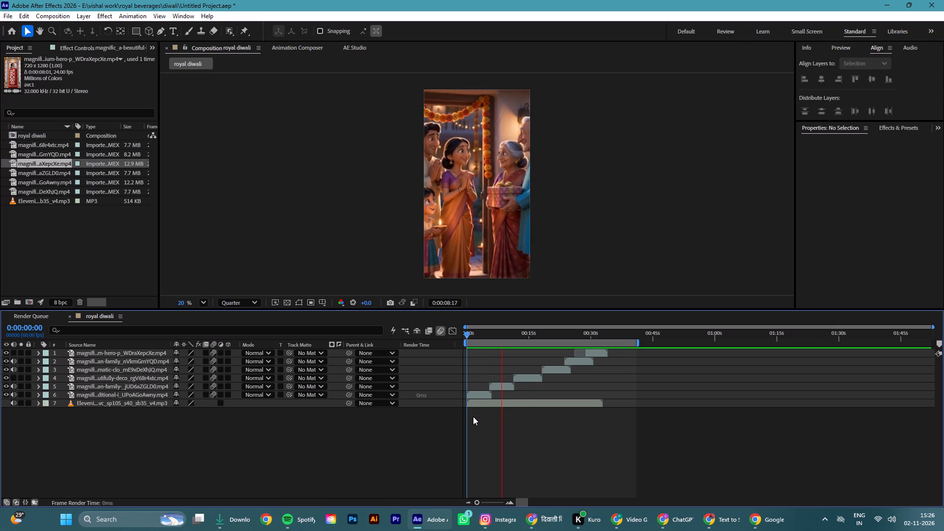
key("space")
Duplicate the layer 6 traditional opening clip, hide the copy's video, and move the copy to start at about 11 s.
left_click(475, 392)
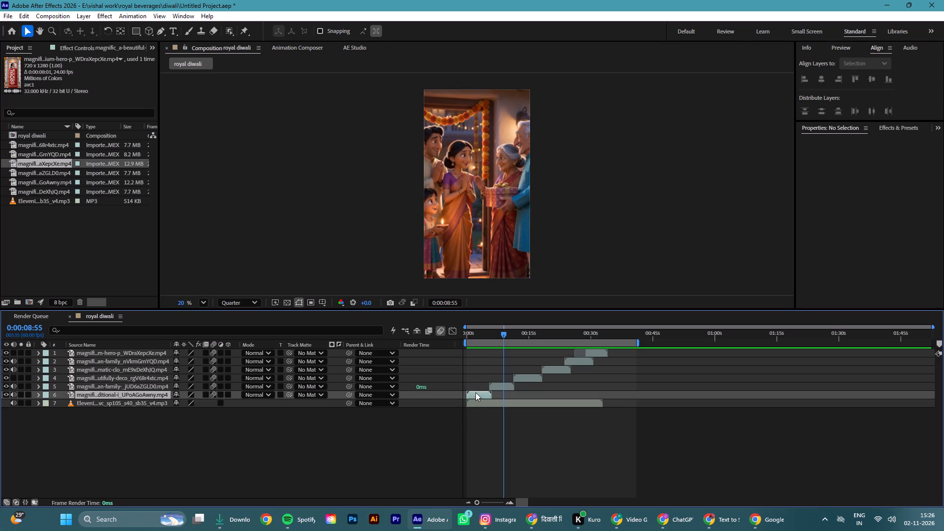
key("ctrl+d")
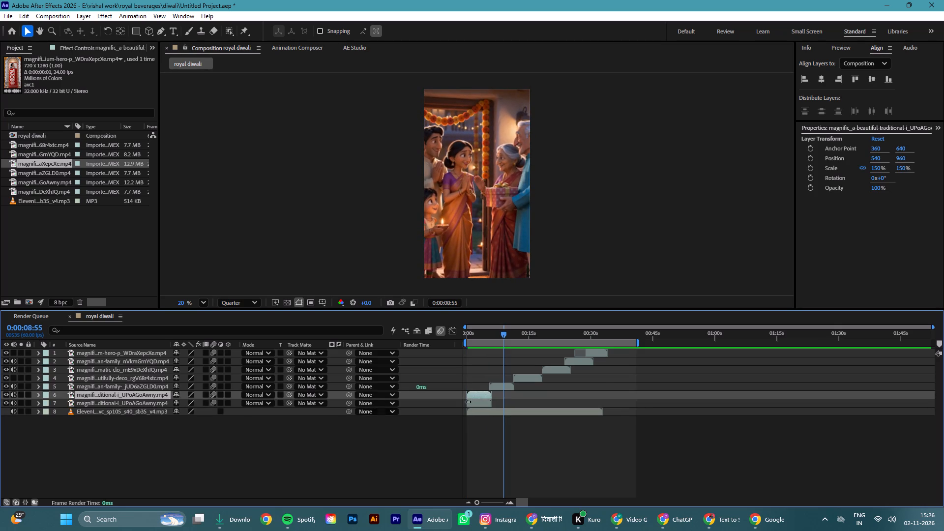
left_click(5, 392)
left_click_drag(481, 394, 529, 404)
Shift the hidden layer 6 copy about 1 s earlier, starting at about 10 s, previewing its sound before and after the move.
key("space")
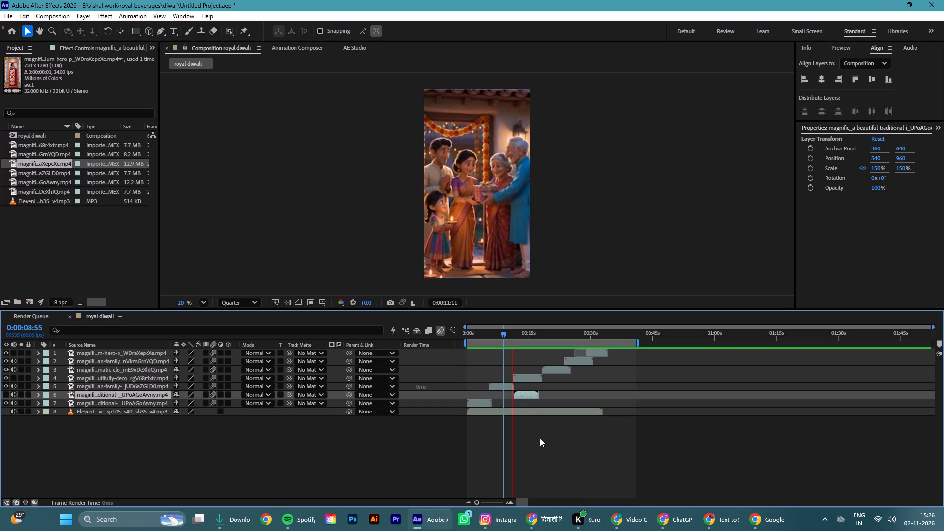
key("space")
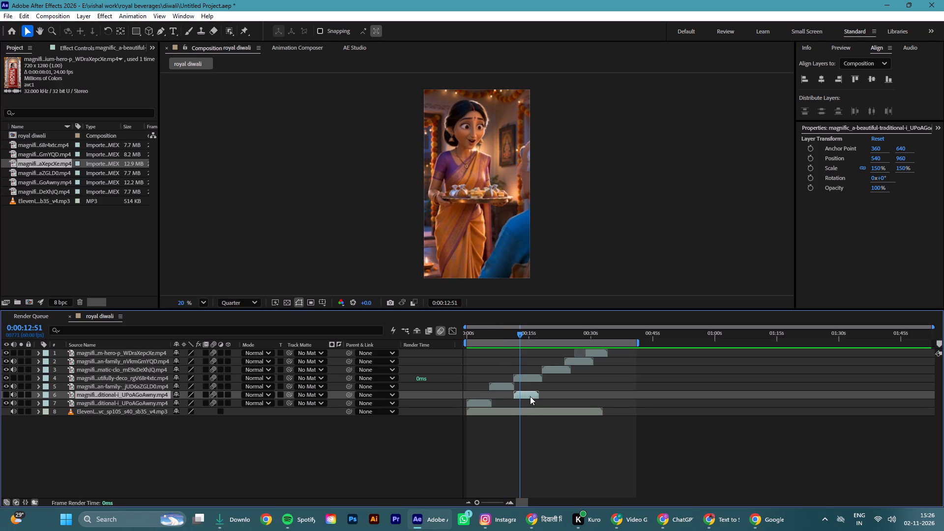
left_click_drag(530, 393, 525, 394)
left_click_drag(518, 333, 508, 335)
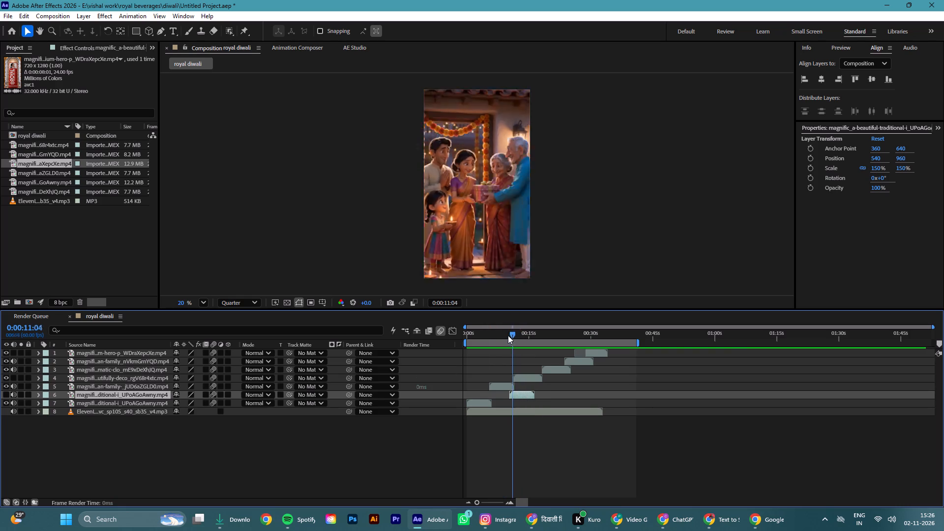
left_click_drag(508, 335, 500, 329)
key("space")
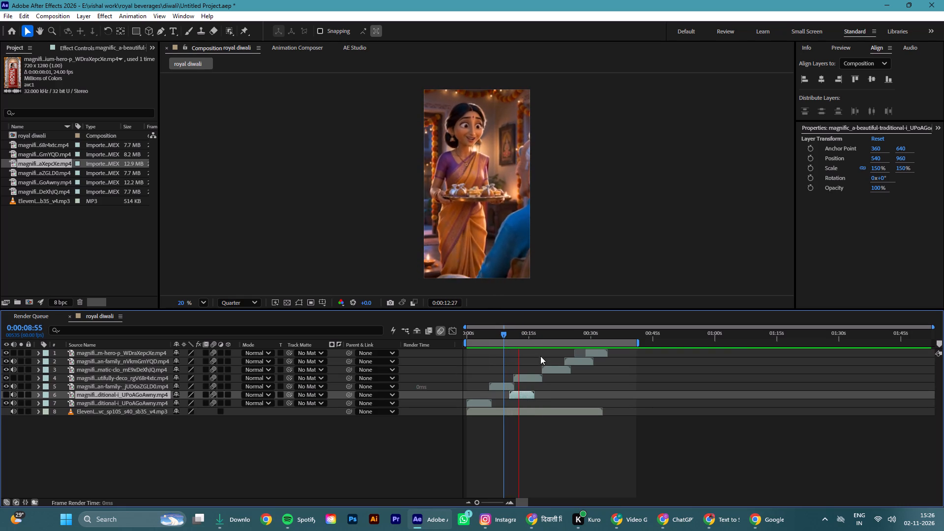
key("space")
left_click_drag(522, 335, 483, 327)
key("space")
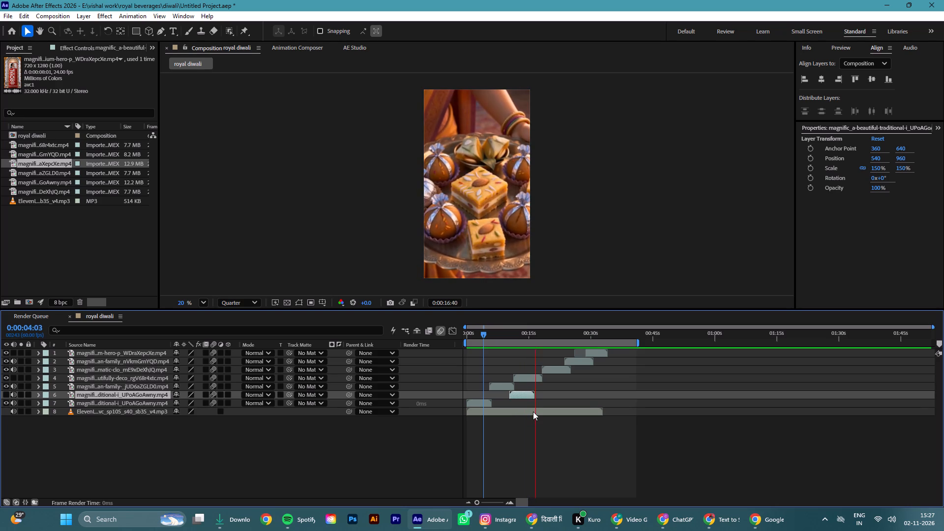
key("space")
Duplicate the hidden layer 6 clip again and slide the new copy later, starting at about 15 s.
left_click(527, 395)
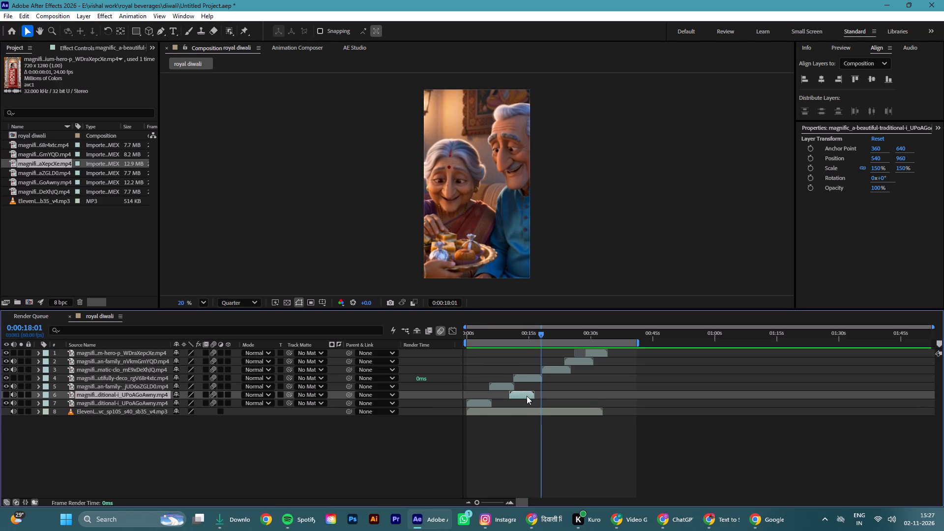
key("ctrl+d")
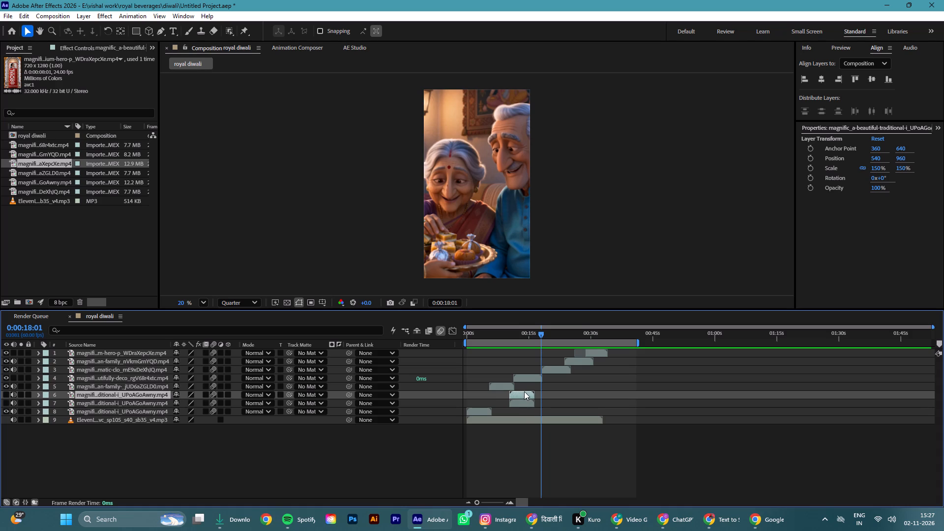
left_click_drag(526, 392, 537, 395)
left_click_drag(537, 395, 536, 395)
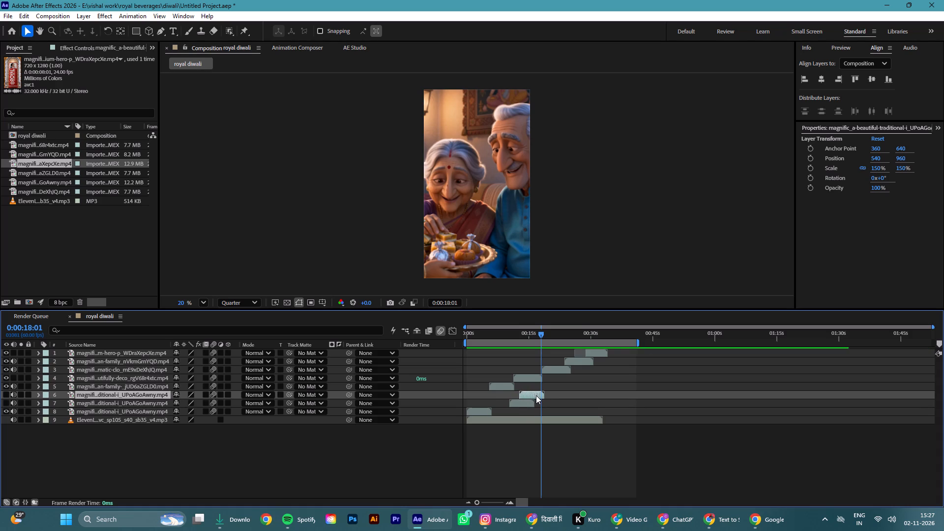
left_click_drag(536, 395, 539, 395)
left_click_drag(539, 395, 545, 400)
Trim the out-point of the new hidden layer 6 copy to 0:00:18:19, near the start of the bottle shot.
left_click(541, 335)
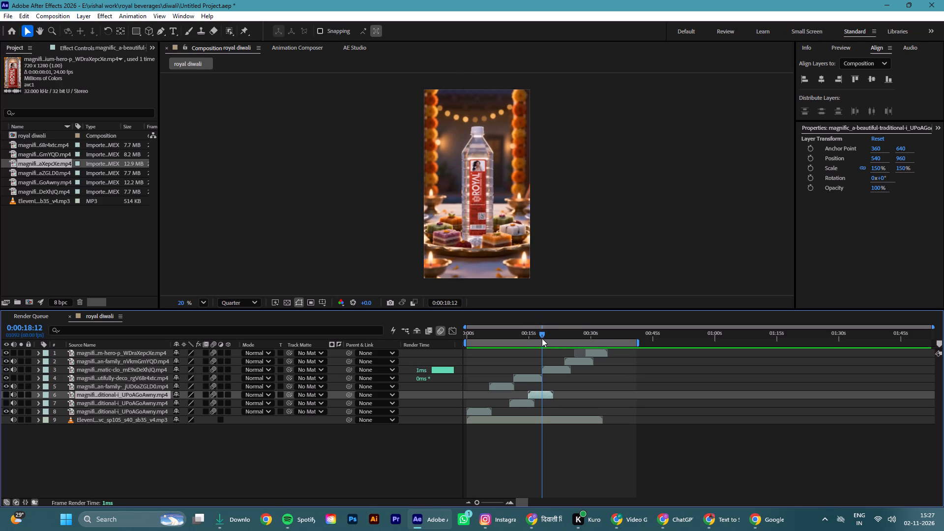
left_click(541, 394)
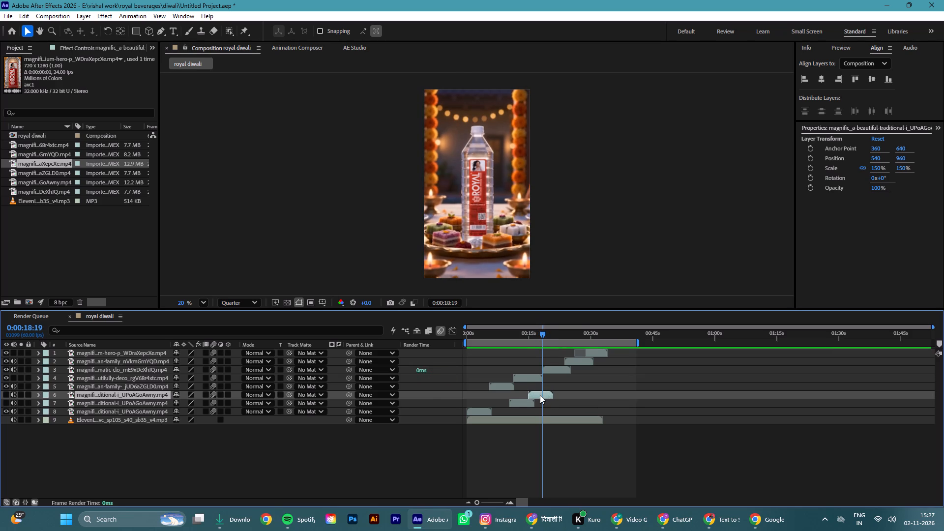
key("alt+bracketright")
Preview the sound from about 7 s and 15 s, and set the layer 3 bottle clip's Audio Levels to -7 dB.
left_click_drag(544, 335, 498, 337)
key("space")
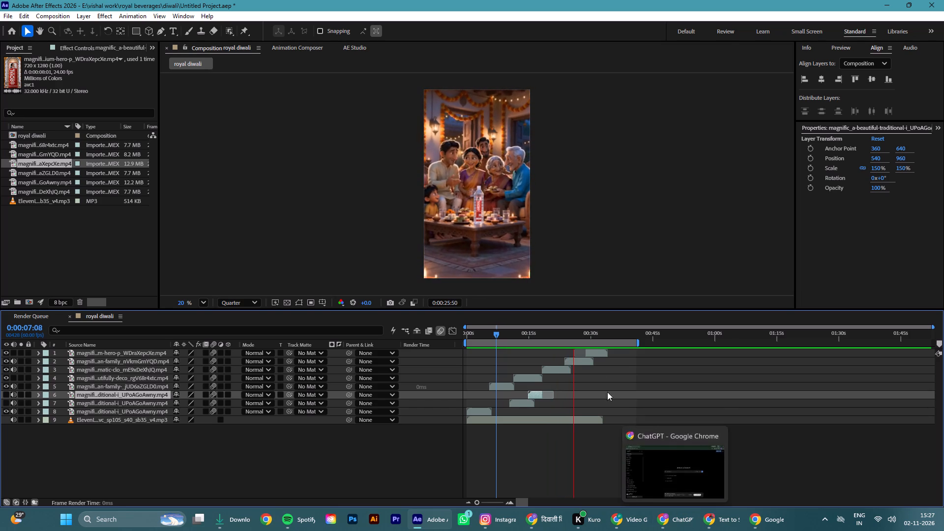
key("space")
left_click_drag(575, 333, 545, 334)
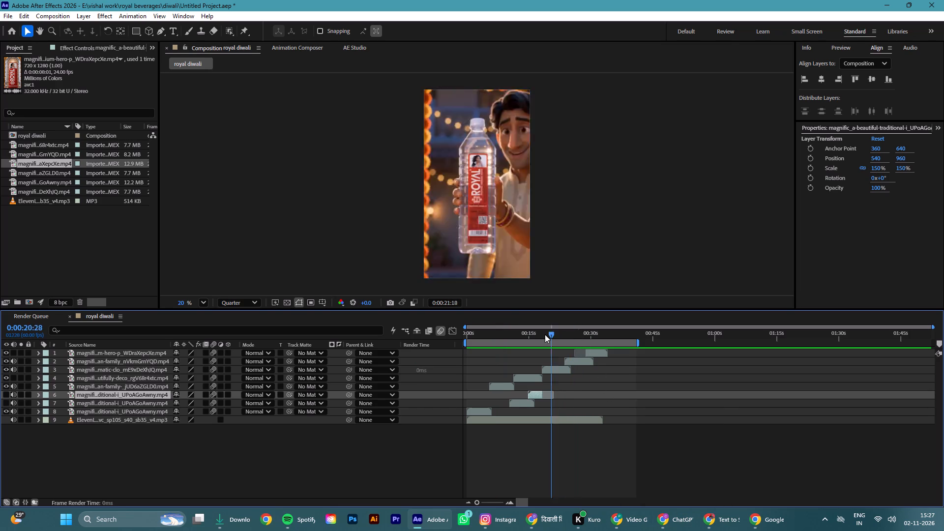
left_click_drag(545, 334, 530, 329)
key("space")
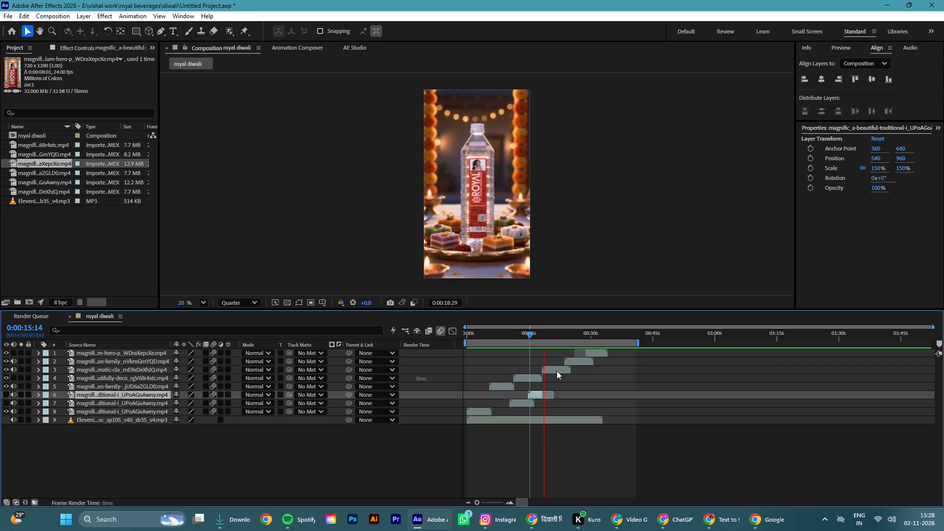
key("space")
left_click(556, 369)
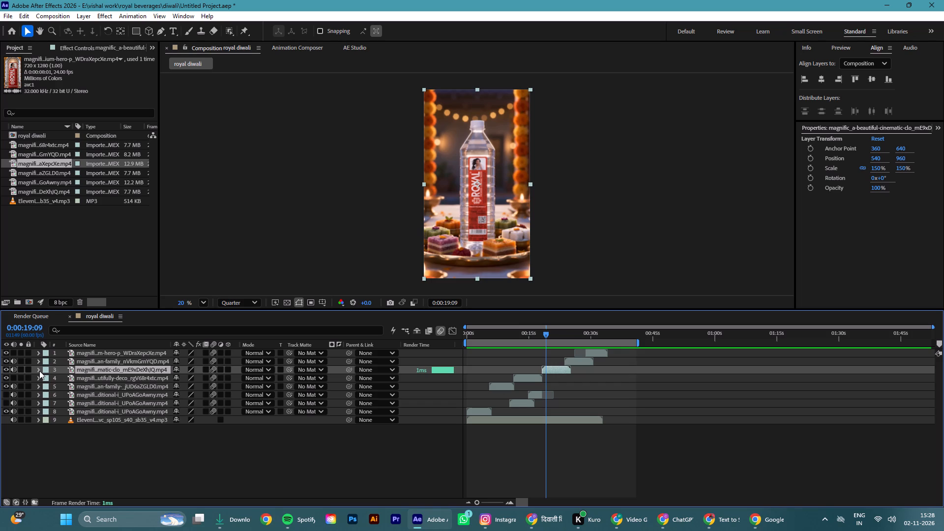
left_click(39, 371)
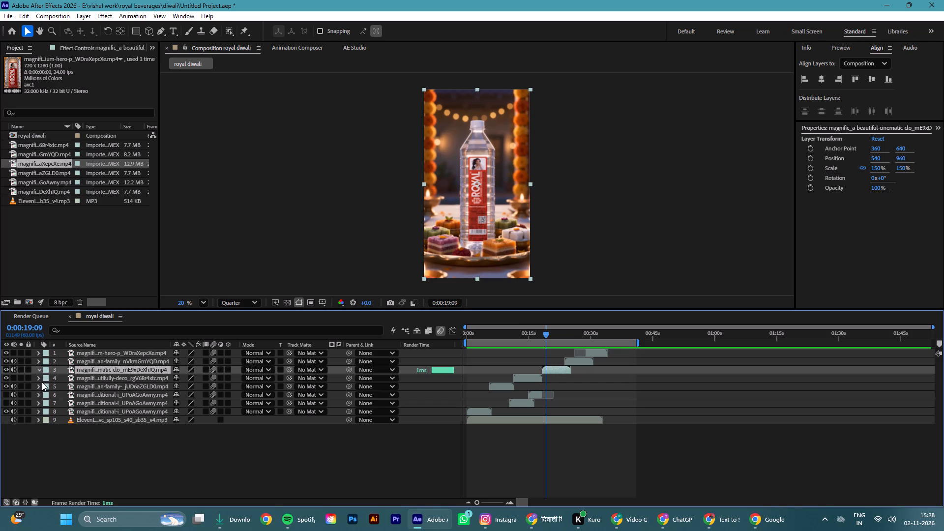
left_click(45, 387)
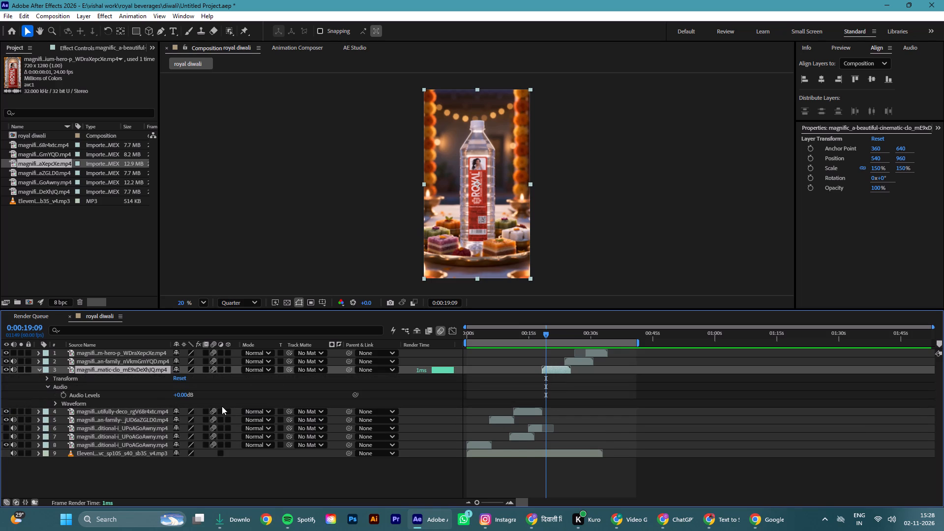
left_click(182, 396)
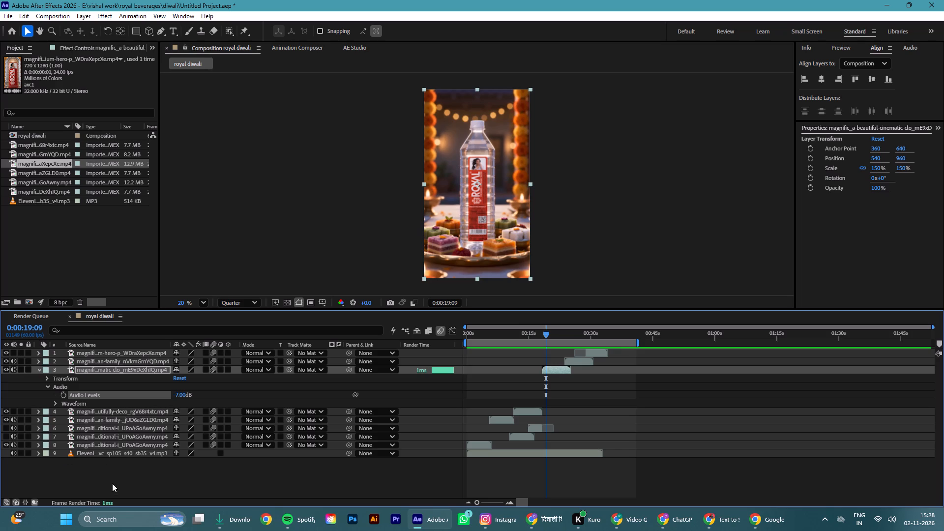
left_click(38, 370)
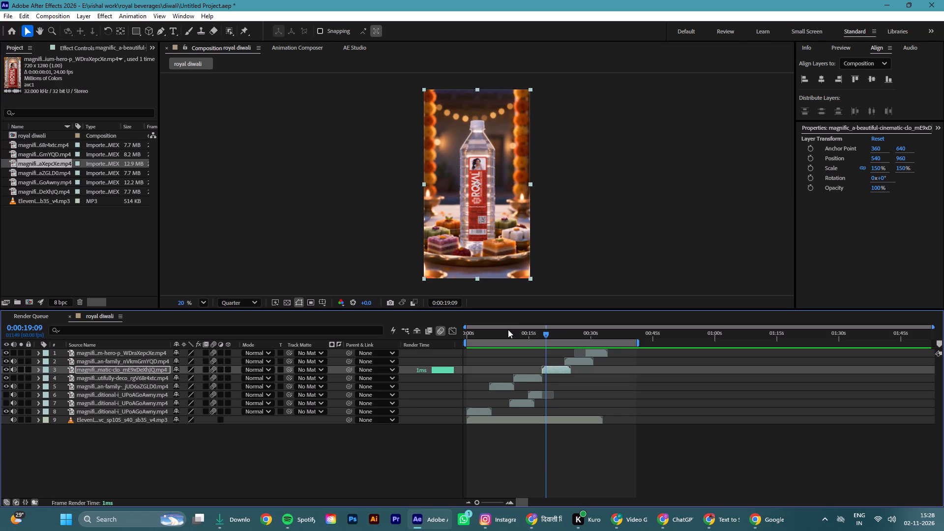
Preview the mix from about 11 s, and set the layer 2 family clip's Audio Levels to -8 dB.
left_click(513, 329)
key("space")
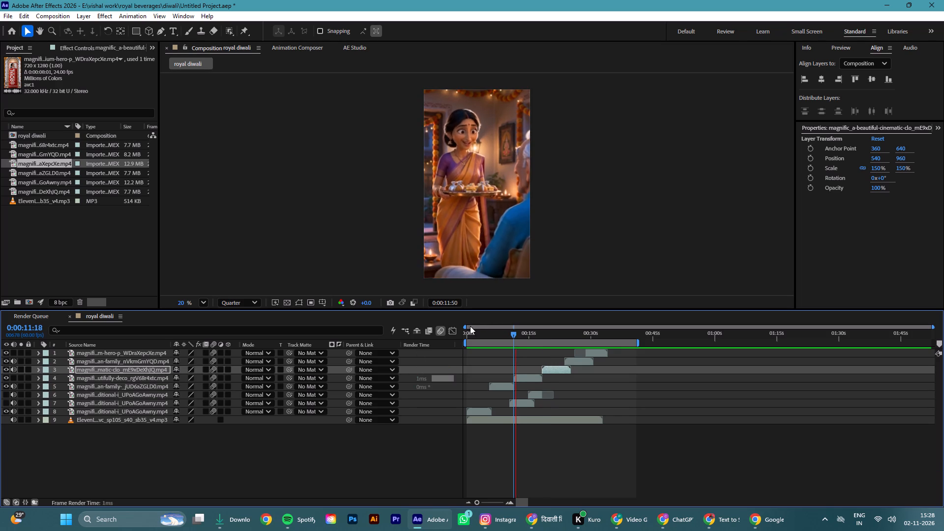
key("space")
key("space")
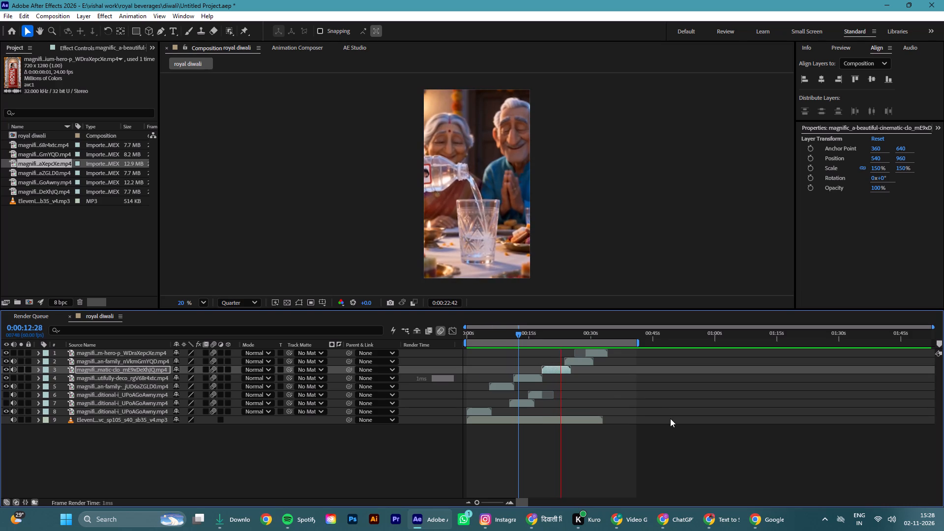
key("space")
left_click(571, 363)
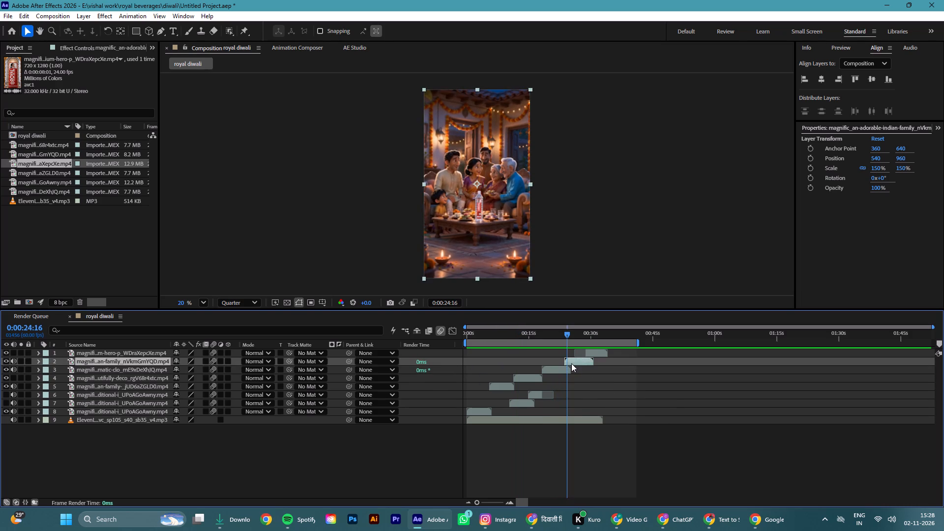
left_click(37, 362)
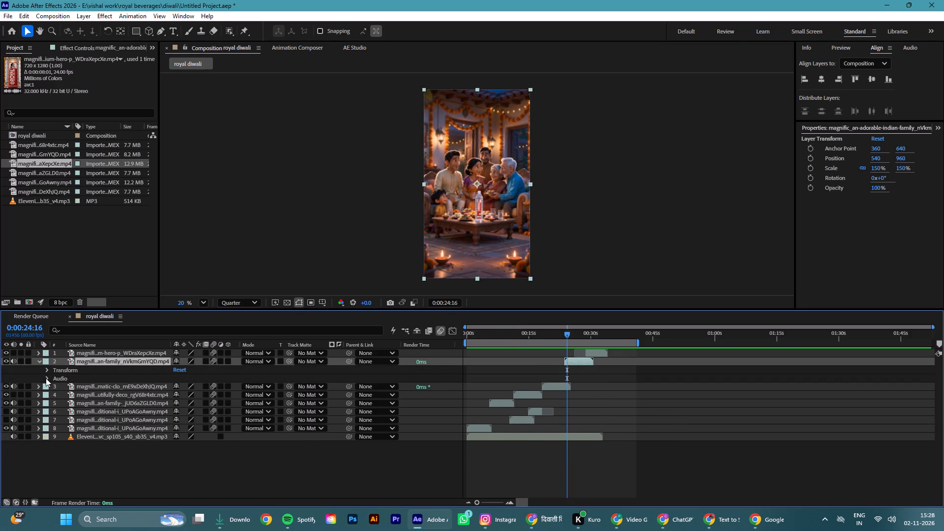
left_click(46, 378)
left_click(182, 388)
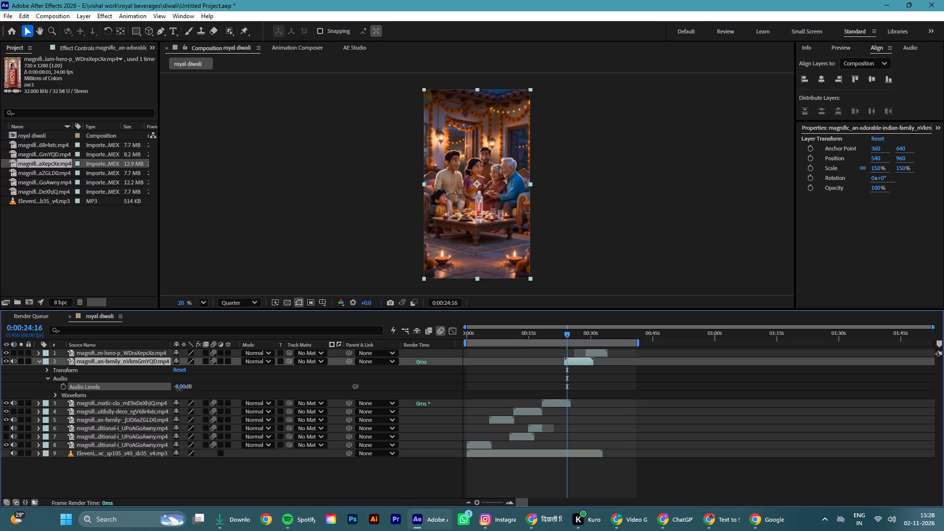
left_click(39, 361)
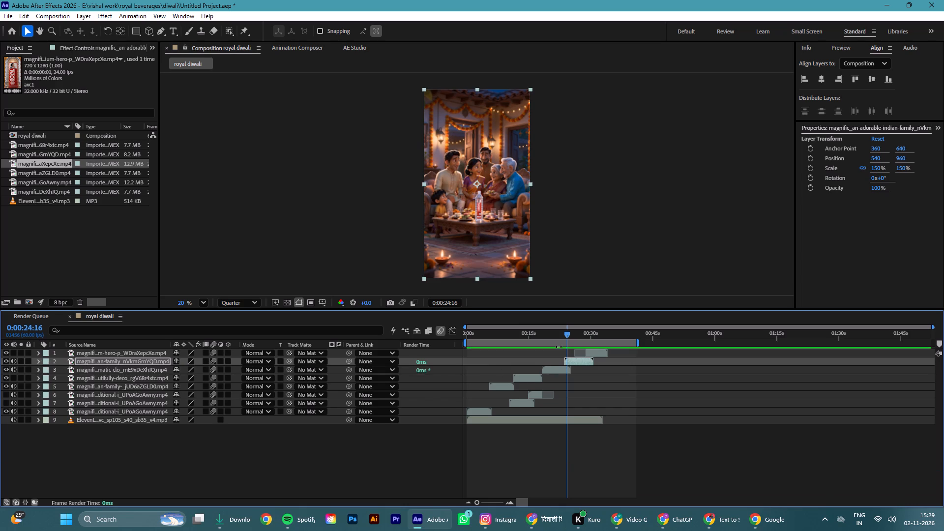
Preview the ending from 22 s, then duplicate the hidden layer 7 opening clip and slide the copy to start at about 28 s.
left_click_drag(568, 338, 559, 336)
key("space")
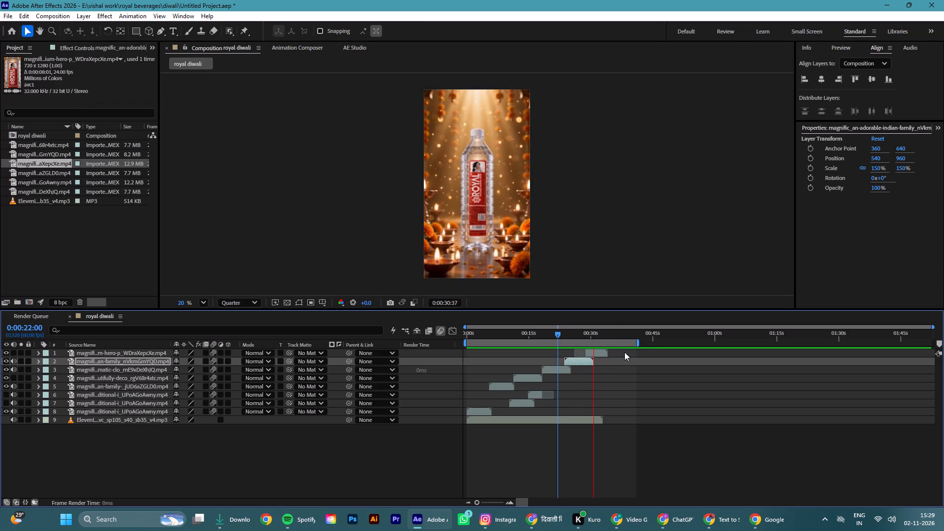
key("space")
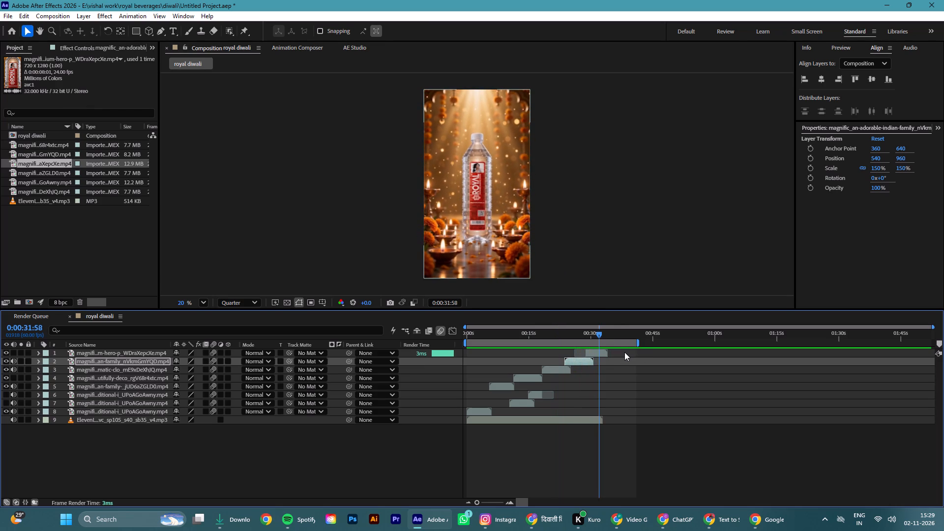
left_click(522, 404)
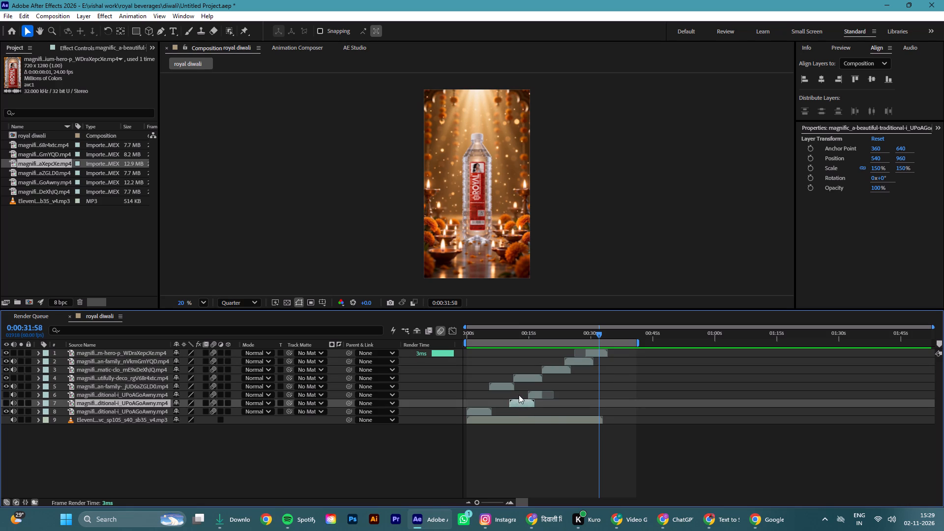
key("ctrl+d")
left_click_drag(521, 403, 590, 407)
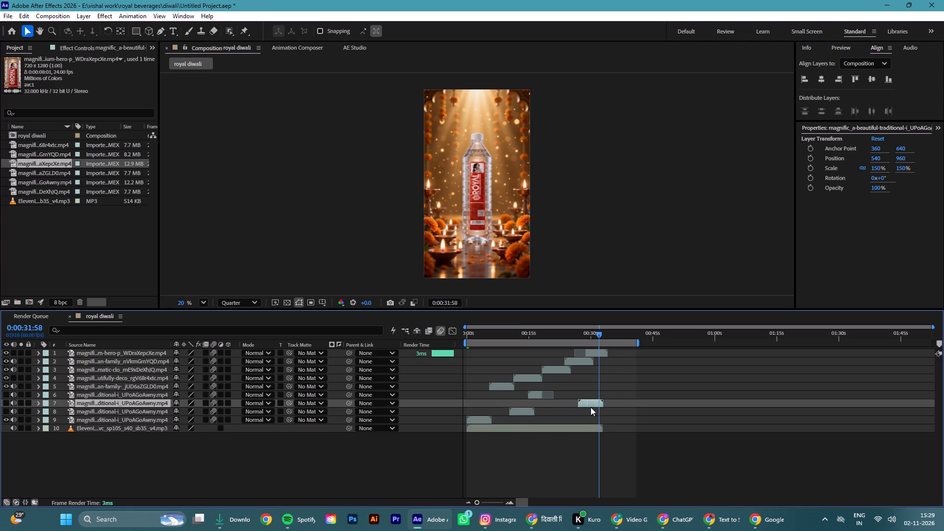
left_click_drag(590, 407, 595, 407)
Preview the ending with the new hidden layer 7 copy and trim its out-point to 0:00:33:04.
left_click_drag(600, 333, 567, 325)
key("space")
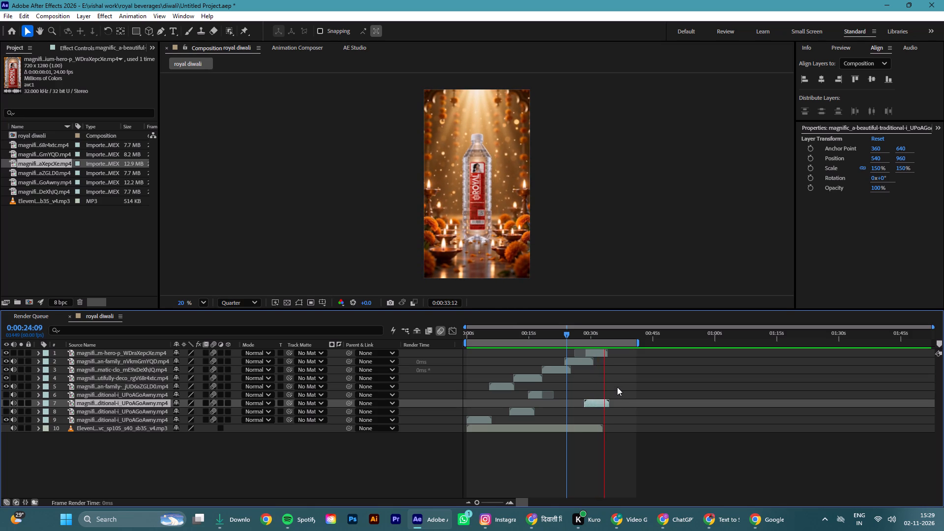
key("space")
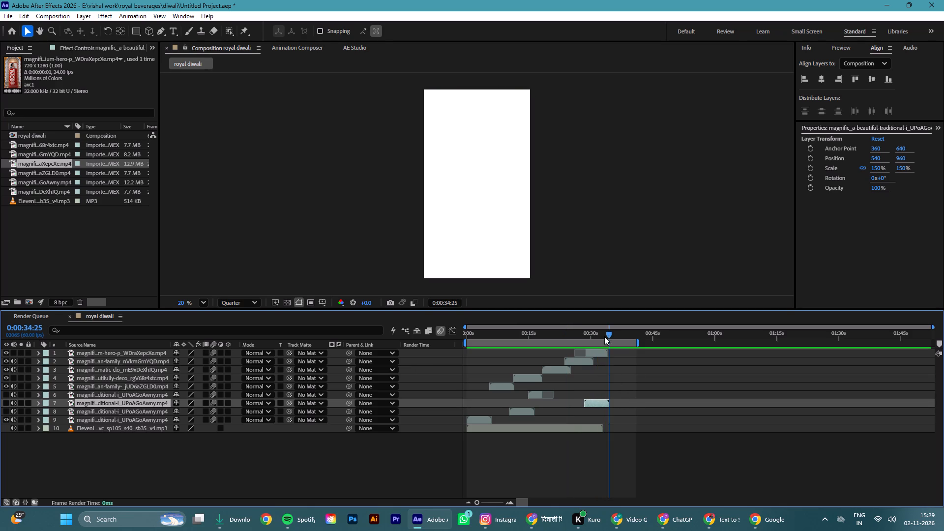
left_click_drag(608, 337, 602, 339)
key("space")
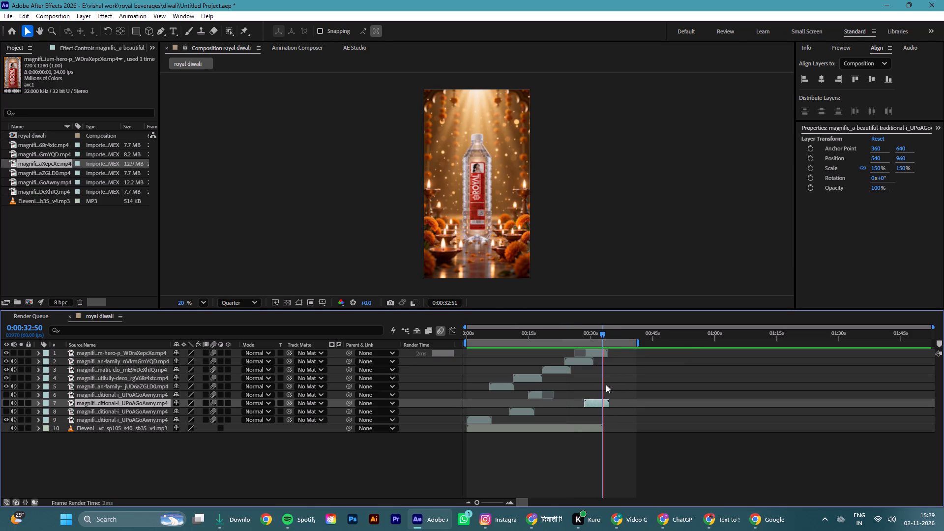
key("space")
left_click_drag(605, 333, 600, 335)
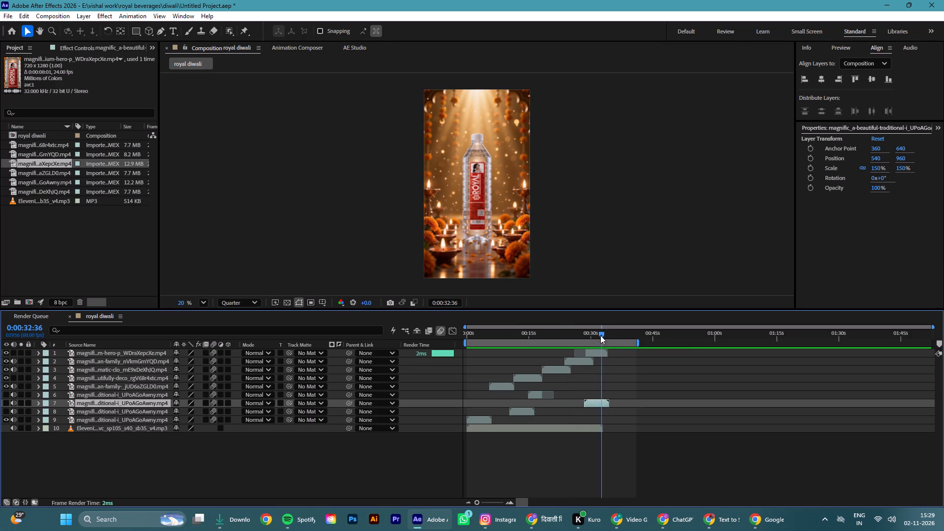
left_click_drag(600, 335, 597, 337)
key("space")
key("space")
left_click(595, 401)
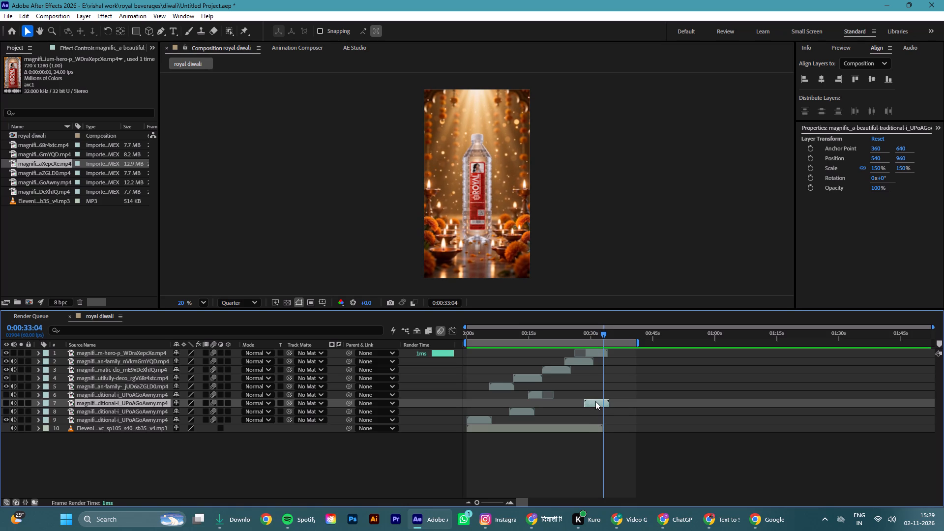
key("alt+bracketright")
Shift the trimmed layer 7 copy about 1 s later, starting at about 29 s, and preview the closing bottle shot.
left_click(593, 401)
left_click(601, 336)
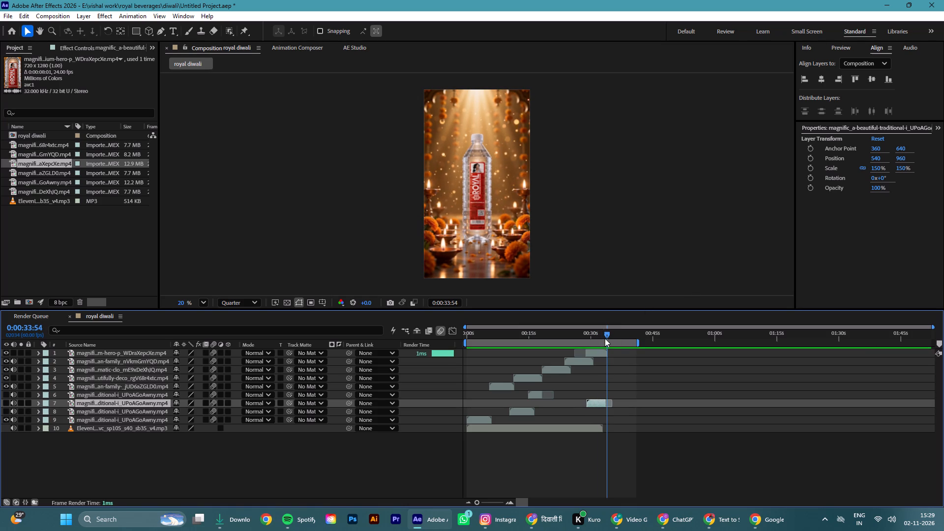
left_click(597, 403)
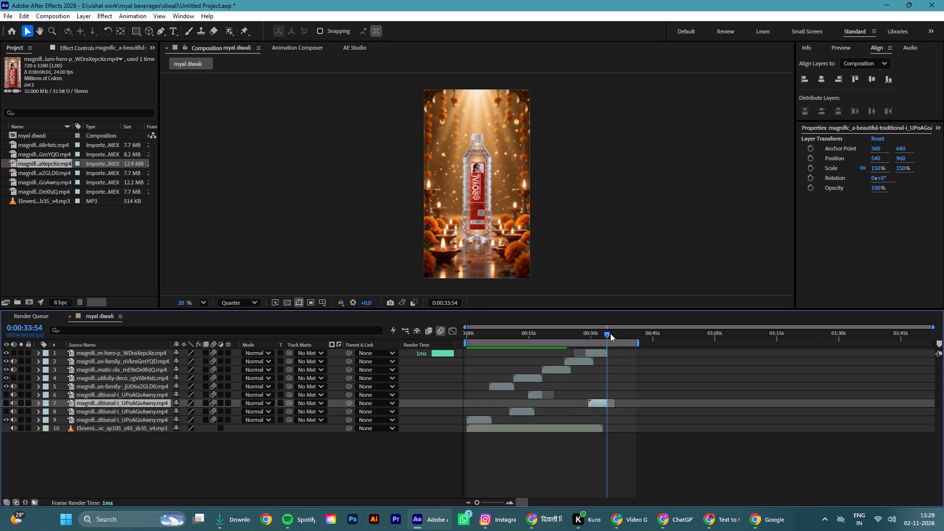
left_click_drag(607, 332, 567, 308)
key("space")
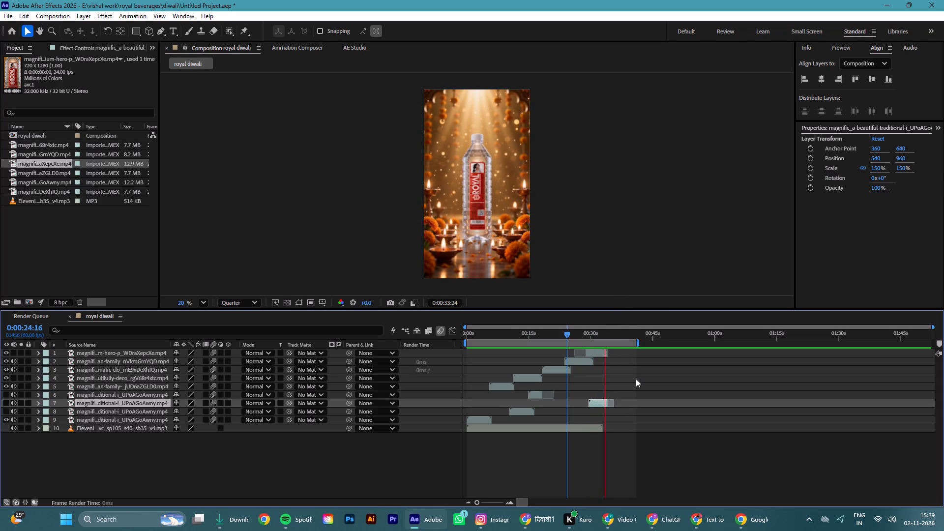
key("space")
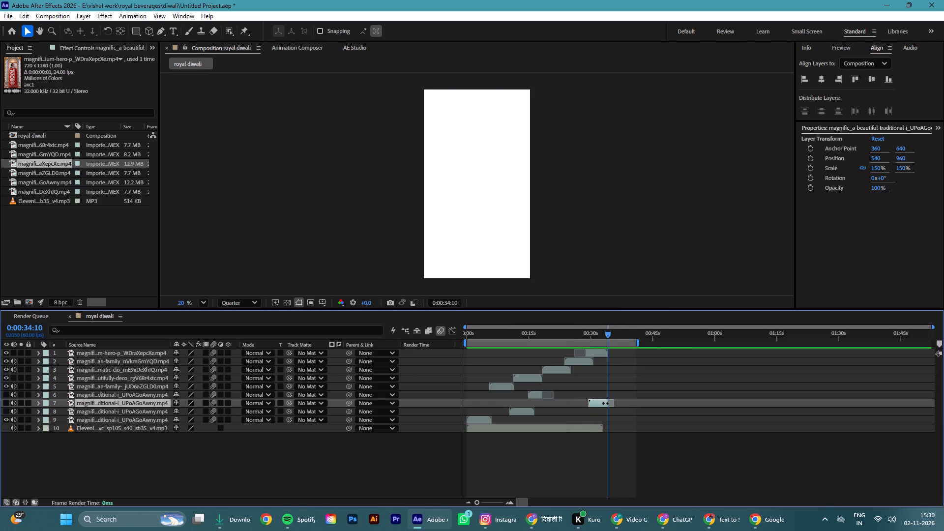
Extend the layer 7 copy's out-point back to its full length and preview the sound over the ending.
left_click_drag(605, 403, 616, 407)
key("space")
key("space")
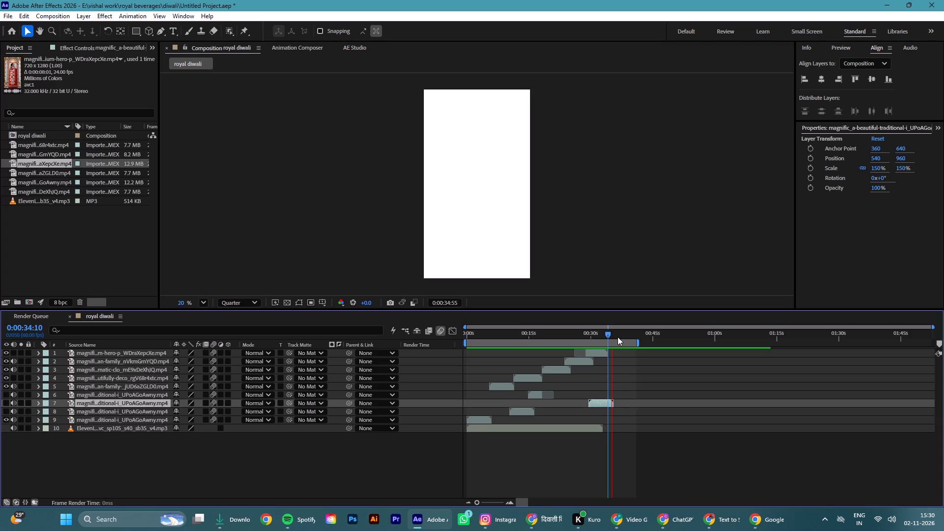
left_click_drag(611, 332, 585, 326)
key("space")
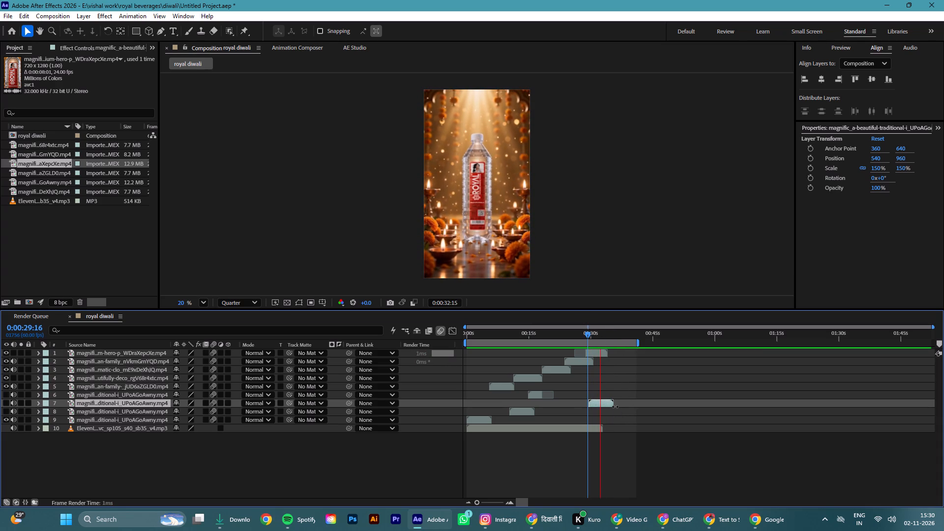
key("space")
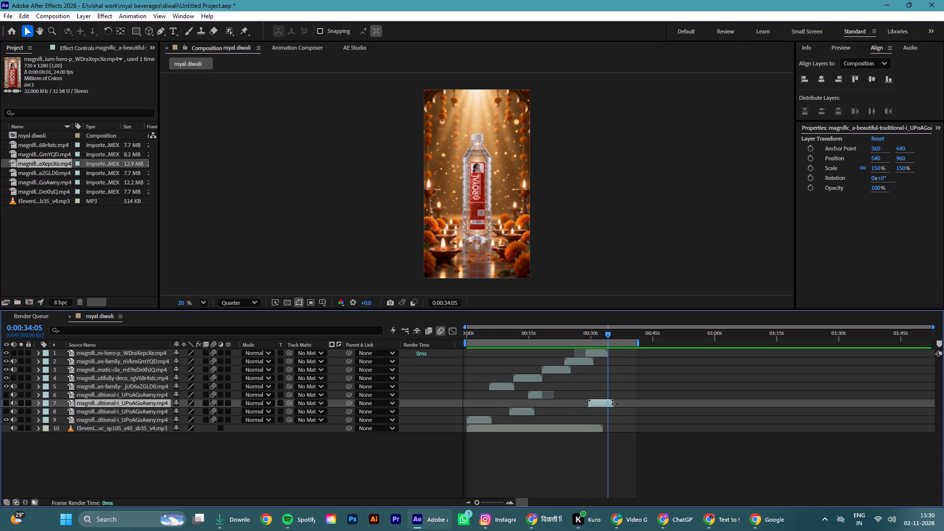
Trim the layer 7 copy's out-point to 0:00:34:01, near the end of the closing bottle shot, and preview the cut.
left_click(606, 336)
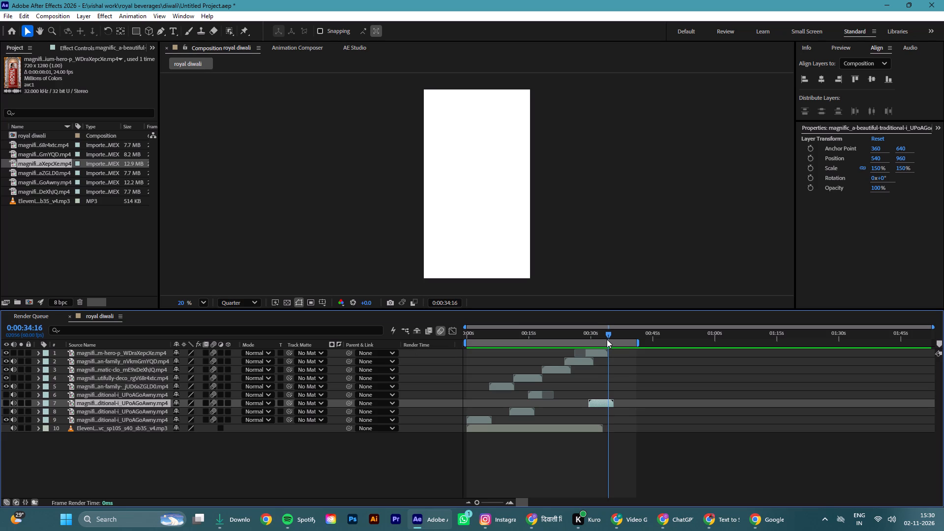
left_click(599, 400)
key("alt+bracketright")
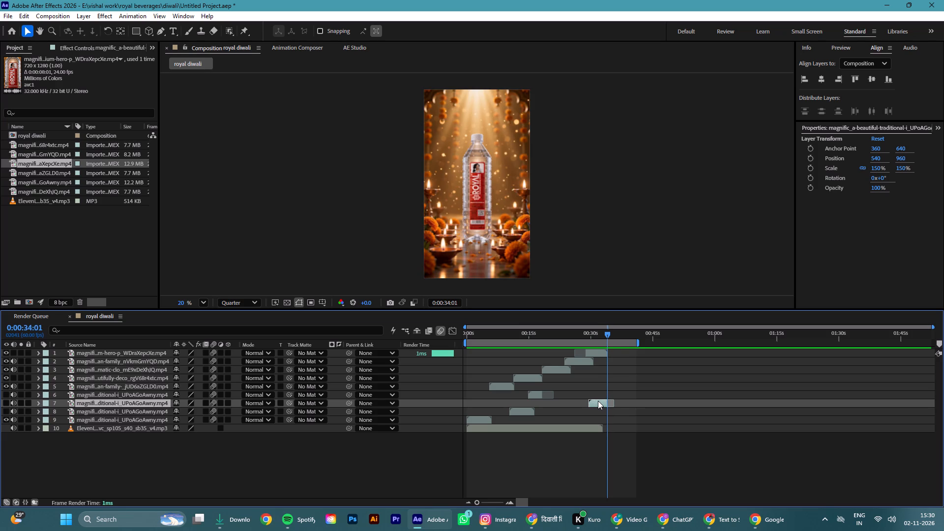
left_click(605, 333)
key("space")
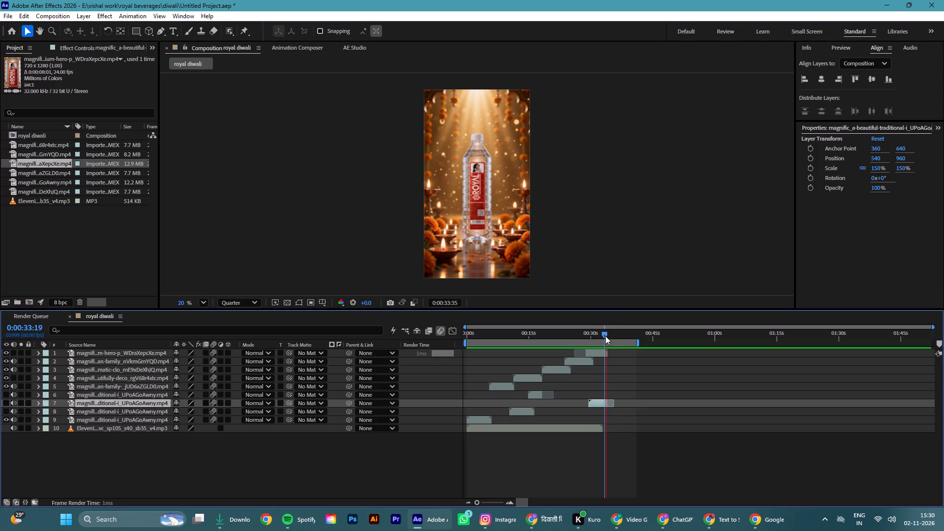
key("space")
Return the playhead to the start of the composition and save the project.
left_click_drag(608, 334, 599, 339)
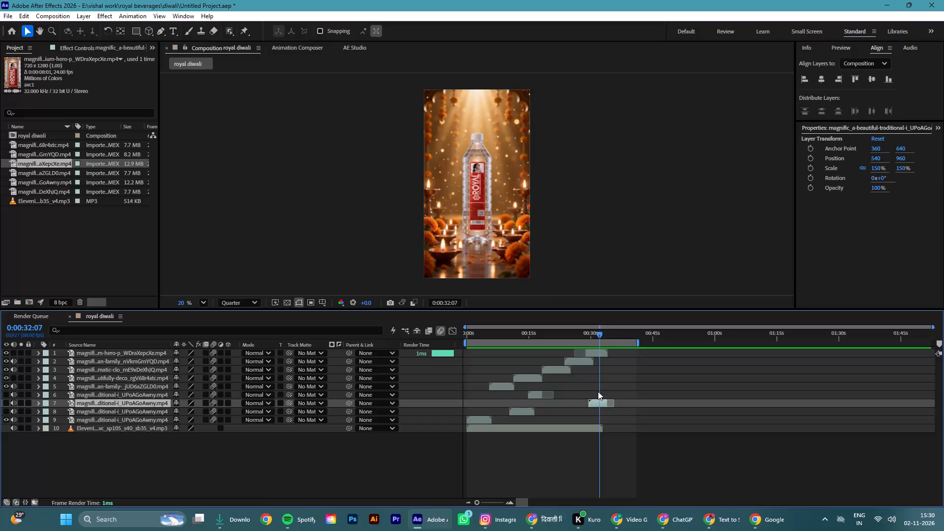
left_click_drag(599, 333, 416, 355)
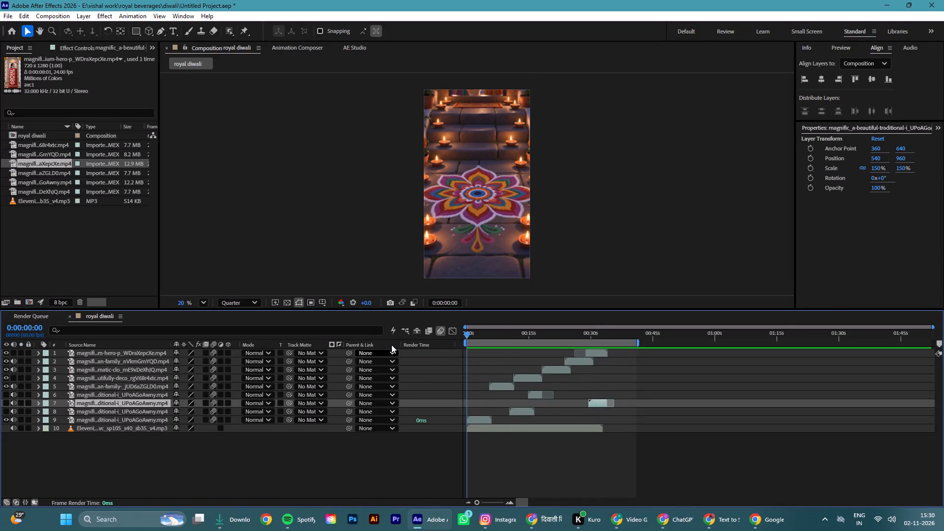
key("ctrl+s")
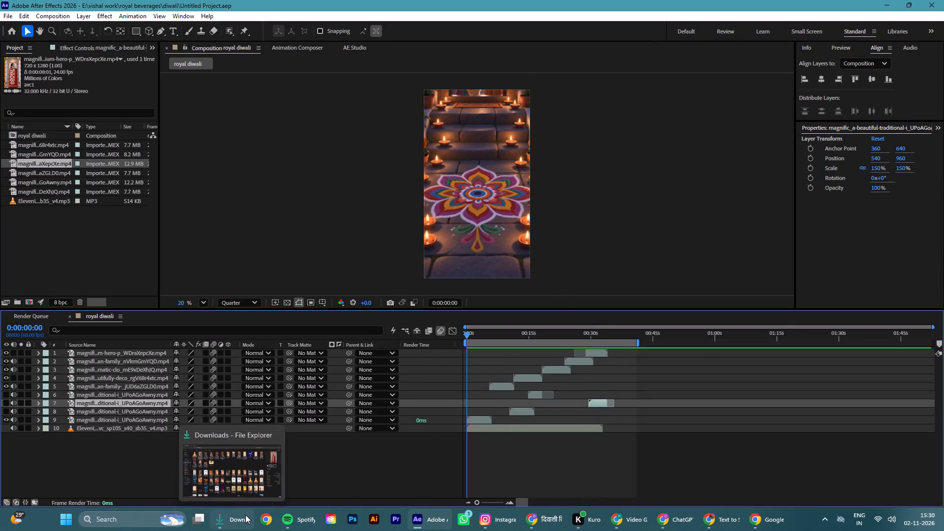
Minimise the After Effects and Downloads windows to reach the desktop.
left_click(889, 3)
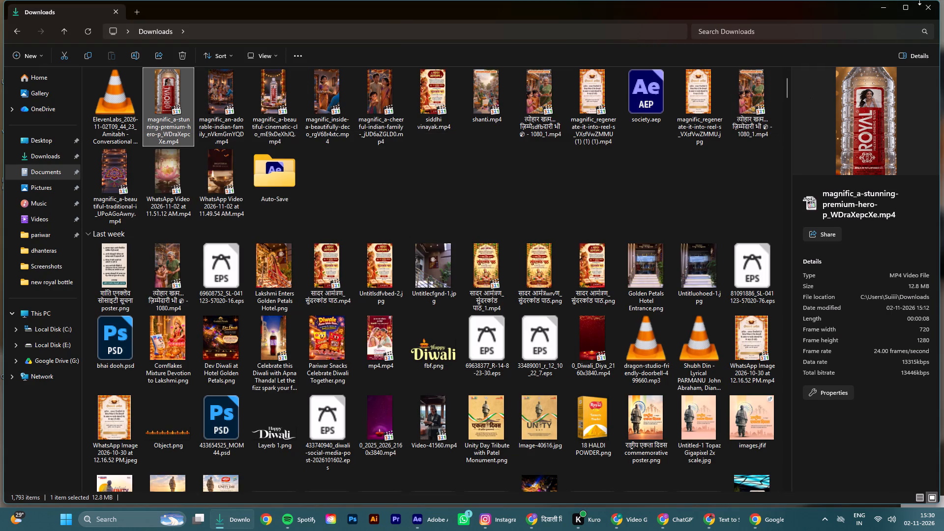
left_click(886, 5)
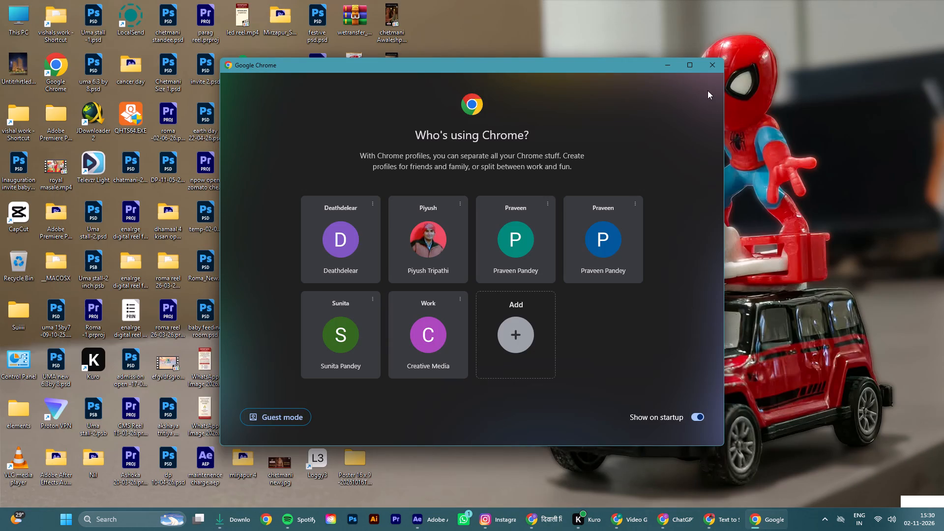
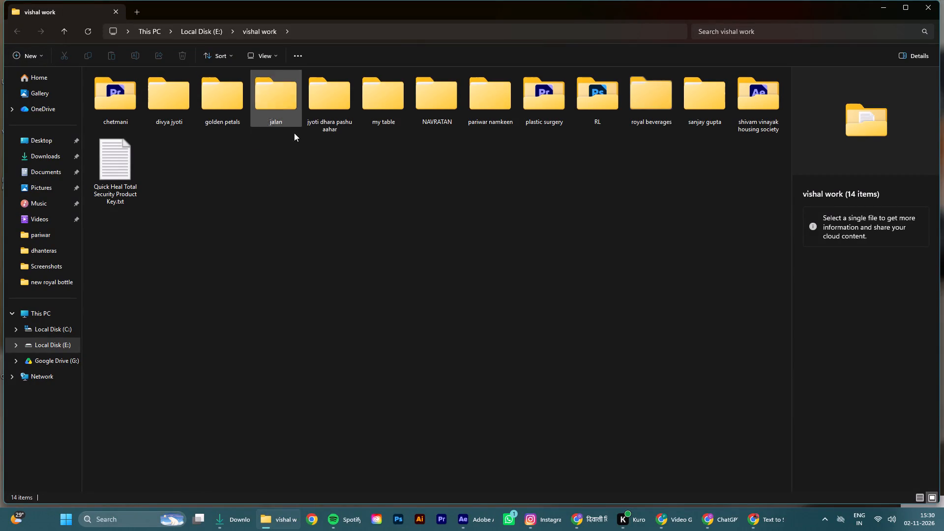
Add RB logo.jpeg and ROYAL_16-2-2026 (2).png from the royal beverages logo folder as top layers of the royal diwali composition in After Effects.
double_click(651, 88)
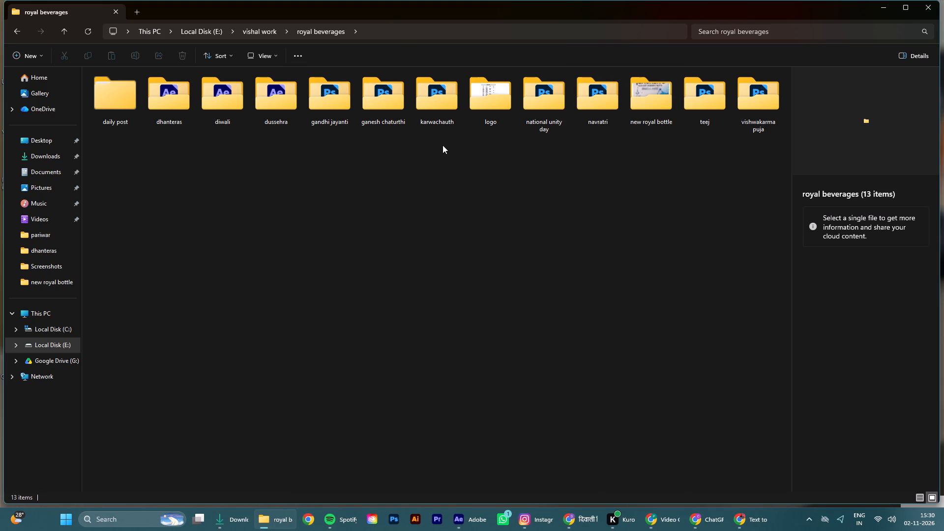
double_click(501, 108)
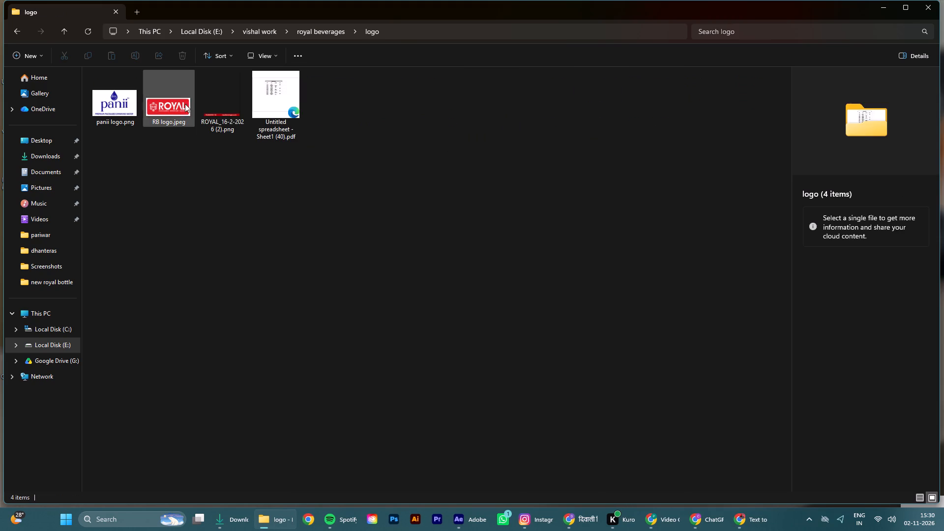
left_click(165, 107)
left_click(223, 107, "ctrl")
left_click_drag(220, 104, 470, 461)
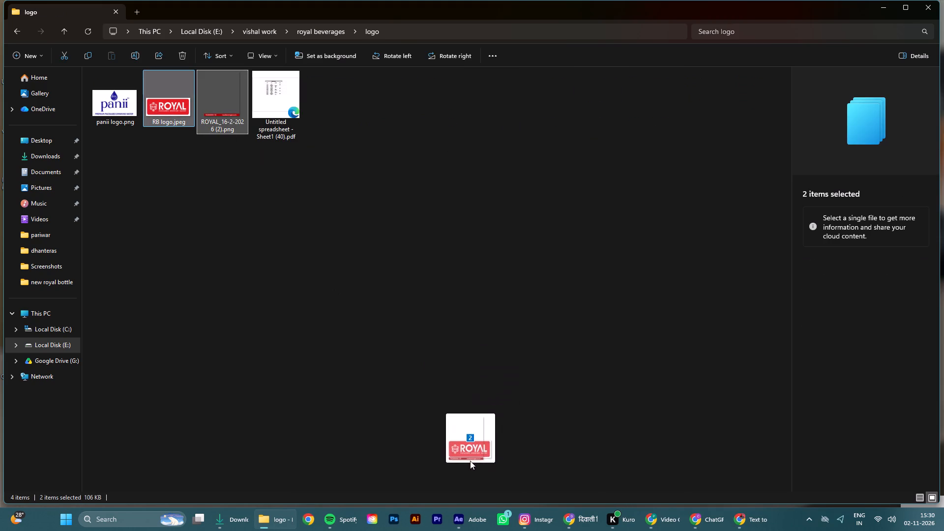
left_click_drag(470, 461, 189, 458)
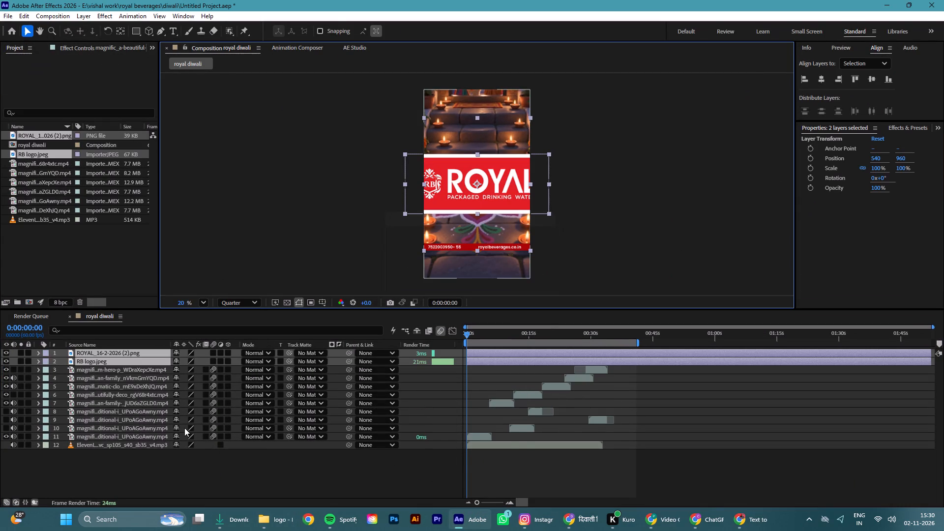
left_click(269, 493)
Move the RB logo.jpeg layer above the ROYAL_16-2-2026 (2).png layer in the stack.
left_click(122, 352)
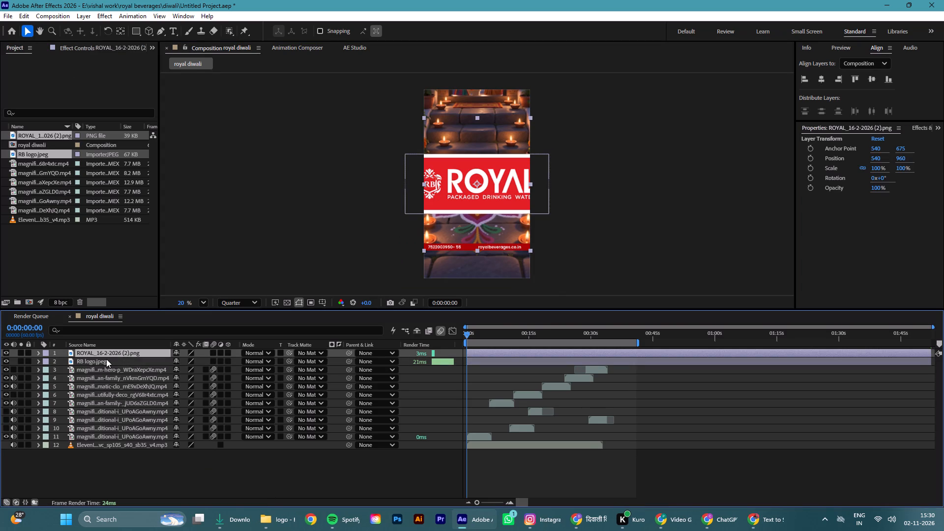
left_click(106, 359)
left_click_drag(116, 362, 116, 348)
left_click_drag(115, 361, 117, 353)
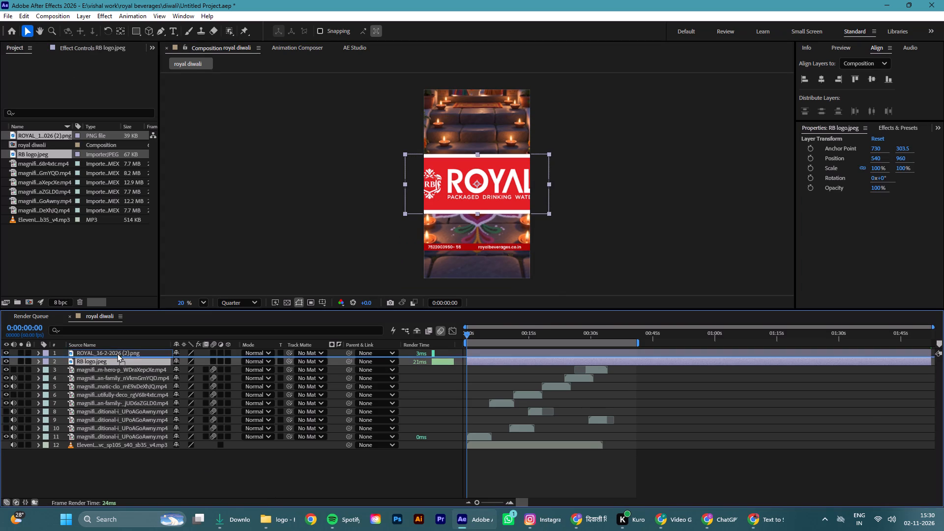
left_click_drag(117, 353, 117, 350)
Align the ROYAL_16-2-2026 (2).png contact strip with the composition's bottom edge.
left_click(115, 363)
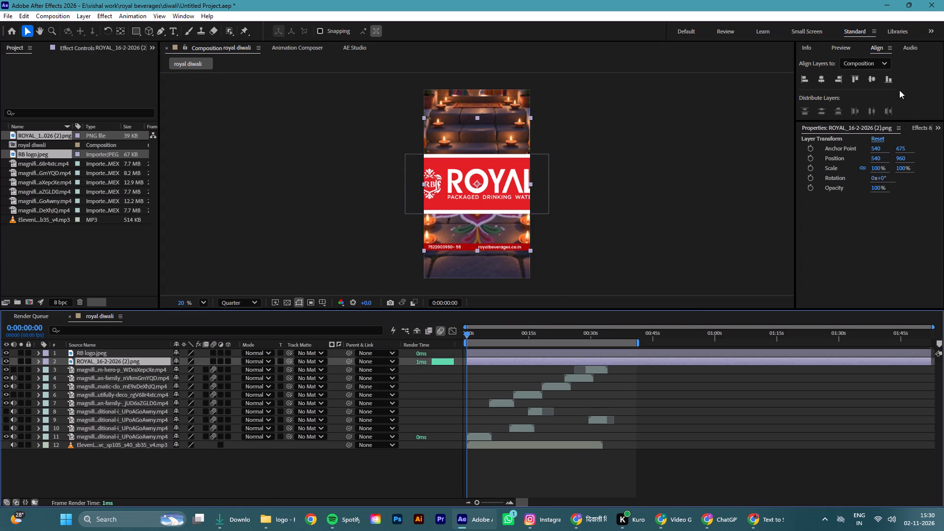
left_click(892, 78)
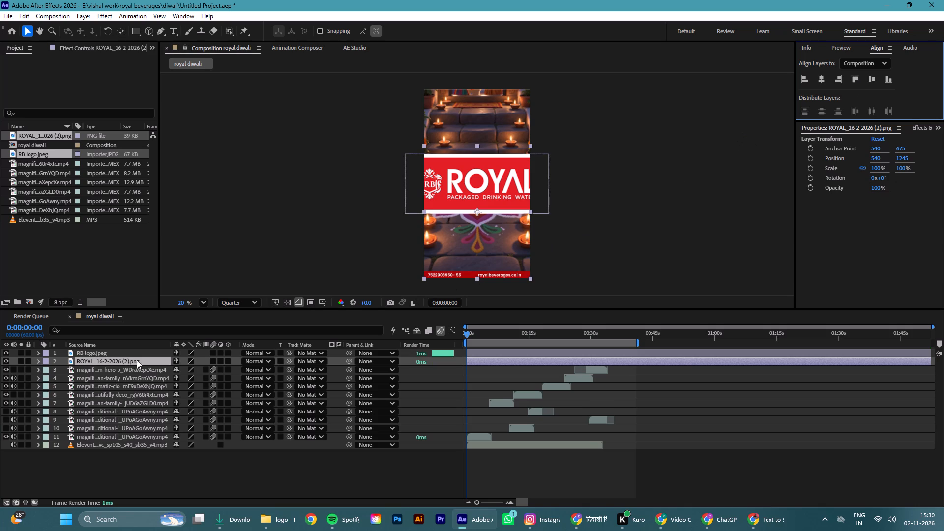
Scale the RB logo.jpeg layer to 25%, align it to the composition's top edge and nudge it down to Y position 125.9.
left_click(112, 354)
left_click(852, 79)
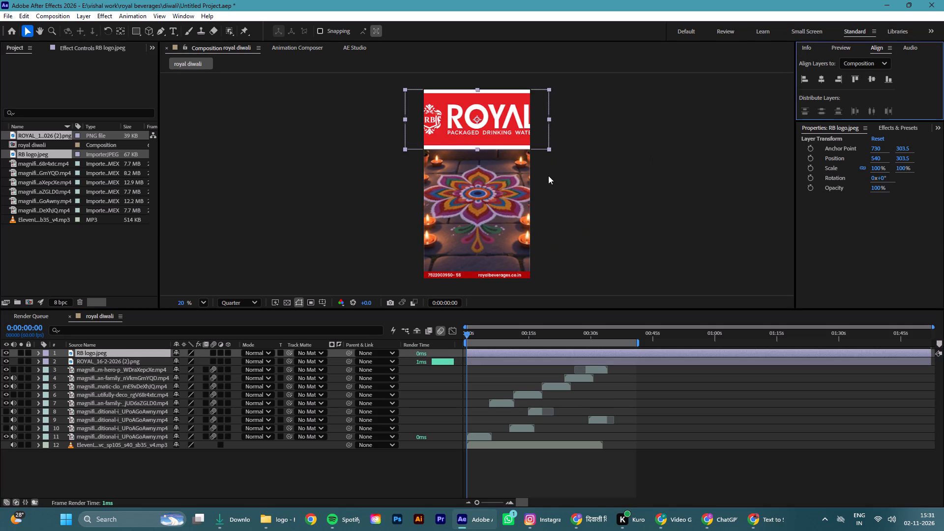
key("s")
left_click_drag(206, 363, 194, 362)
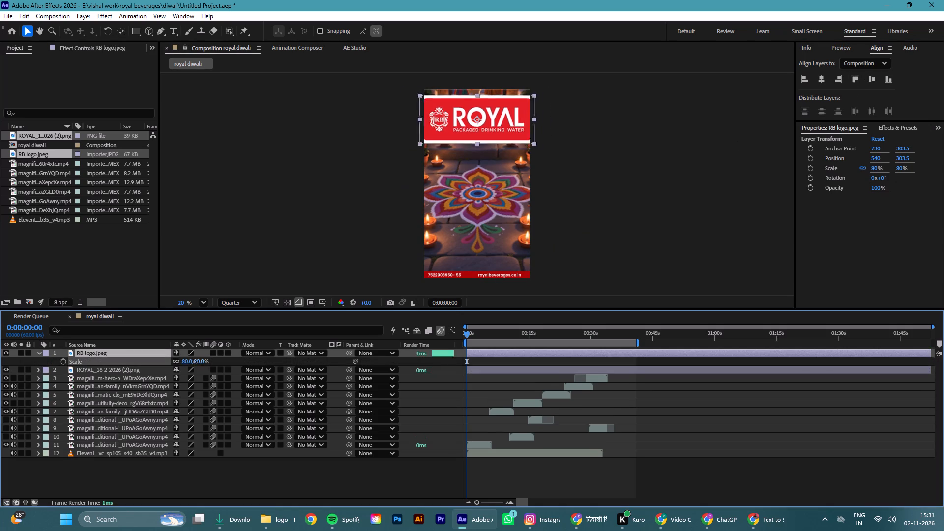
left_click_drag(194, 362, 165, 359)
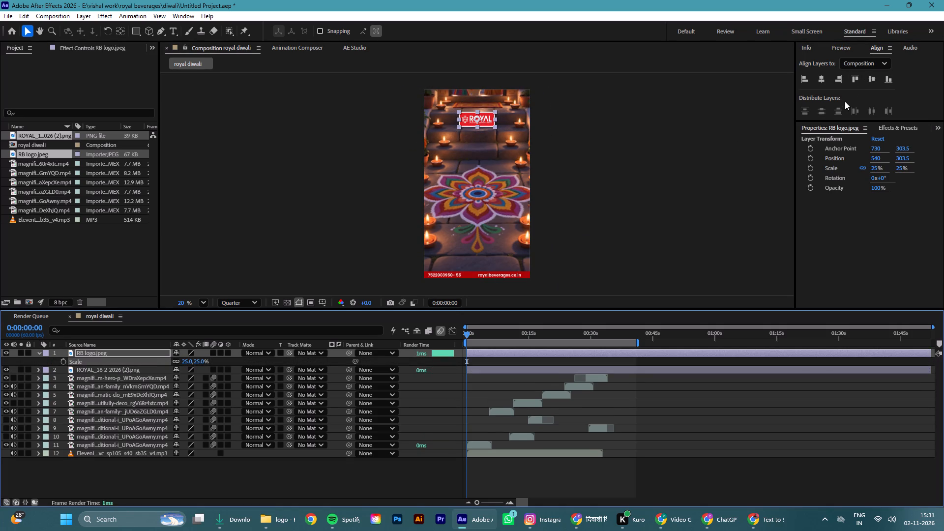
left_click(854, 82)
key("shift+Down")
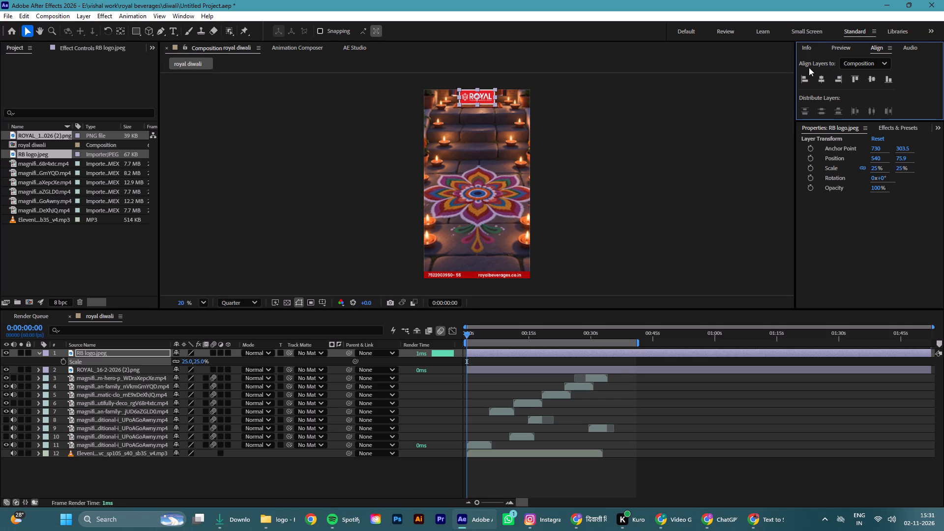
Check the logo and contact strip over the opening clips, return to the start of the composition and save the project.
left_click(491, 337)
left_click(40, 352)
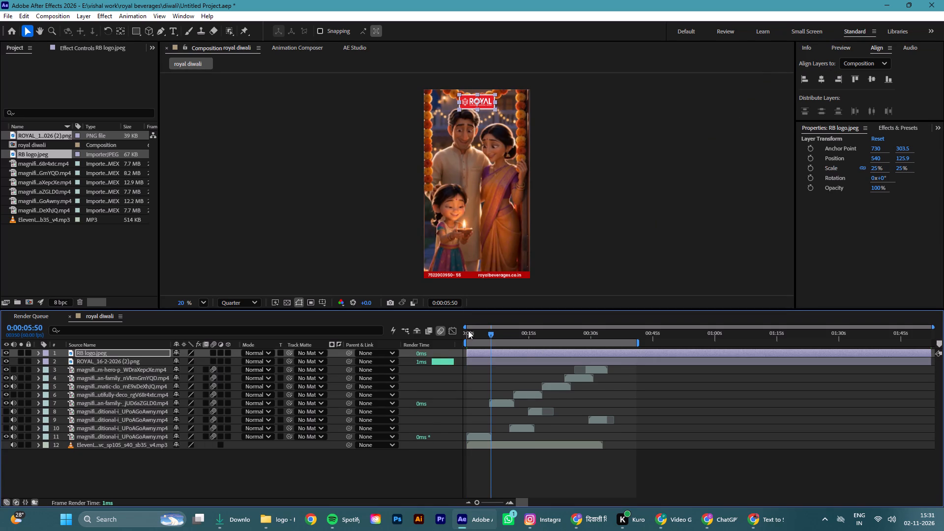
left_click(500, 336)
left_click_drag(504, 332, 287, 373)
left_click(309, 479)
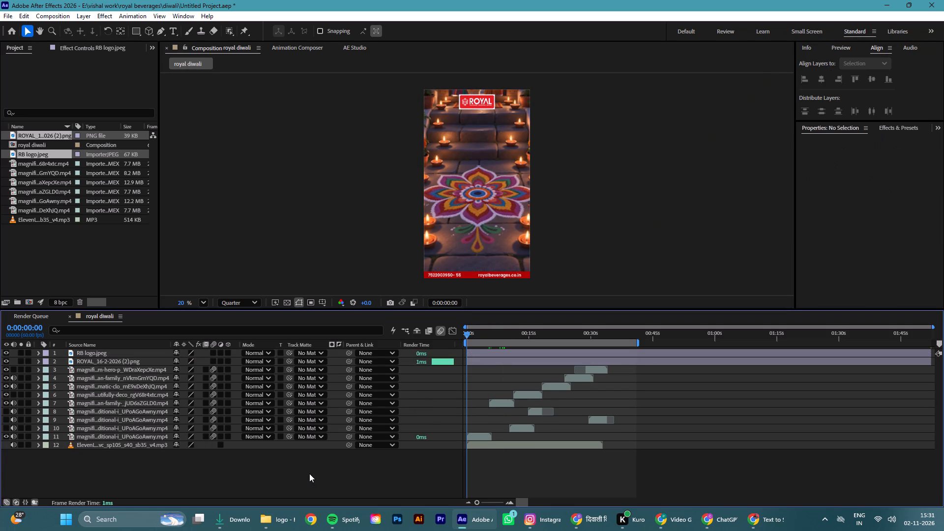
key("ctrl+s")
Preview the reel from the start and examine the cut between the opening rangoli clip and the family clip.
key("space")
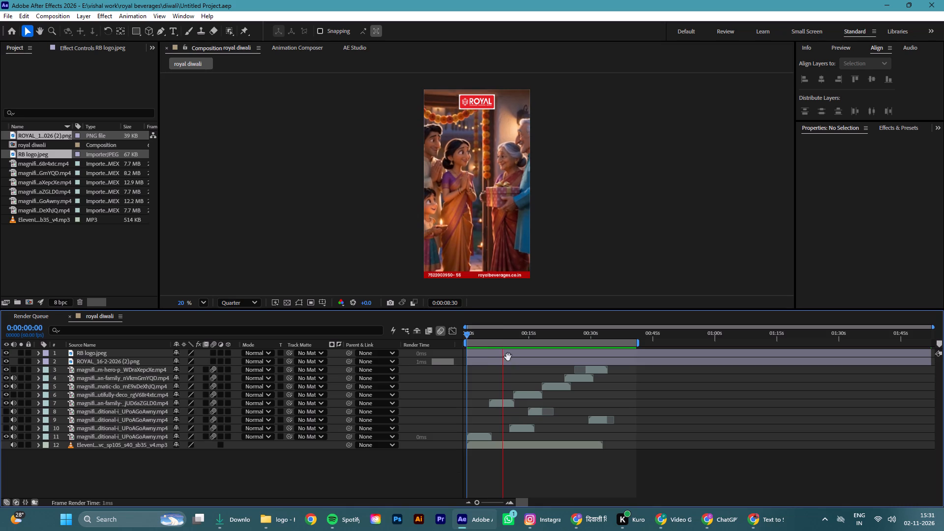
key("space")
left_click_drag(503, 337, 490, 341)
left_click_drag(476, 502, 523, 505)
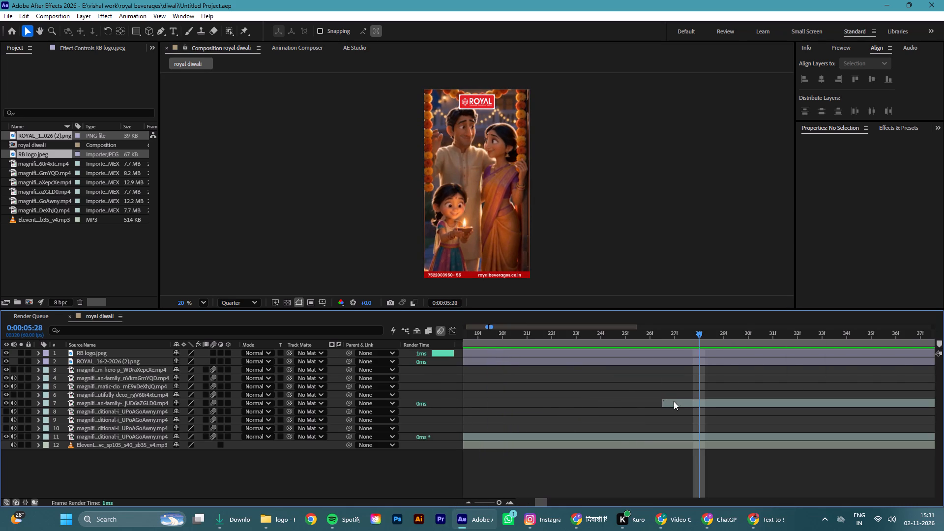
left_click_drag(699, 336, 756, 338)
left_click_drag(499, 502, 446, 497)
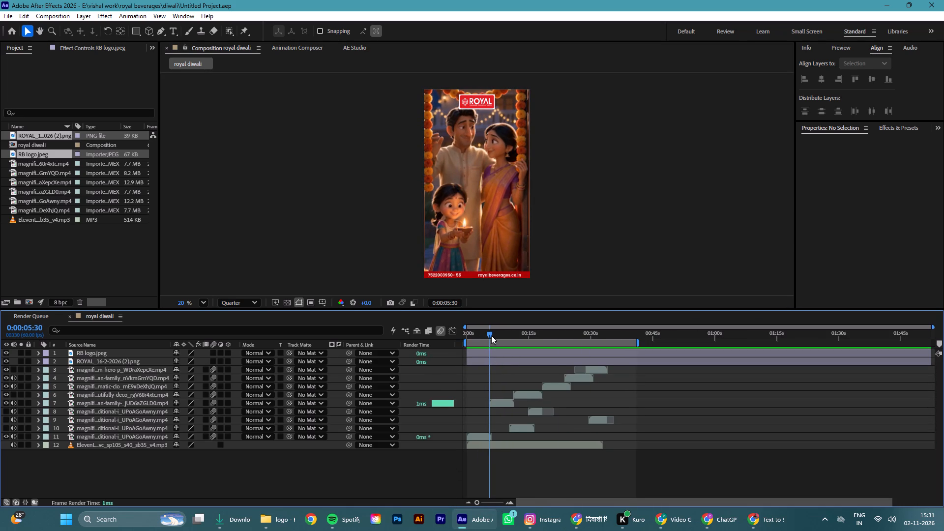
left_click_drag(488, 335, 496, 340)
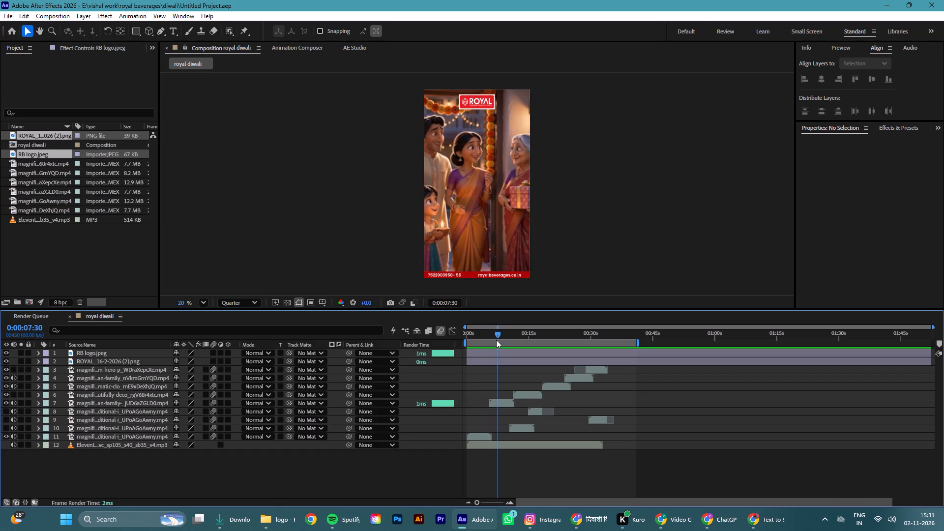
left_click_drag(496, 340, 485, 345)
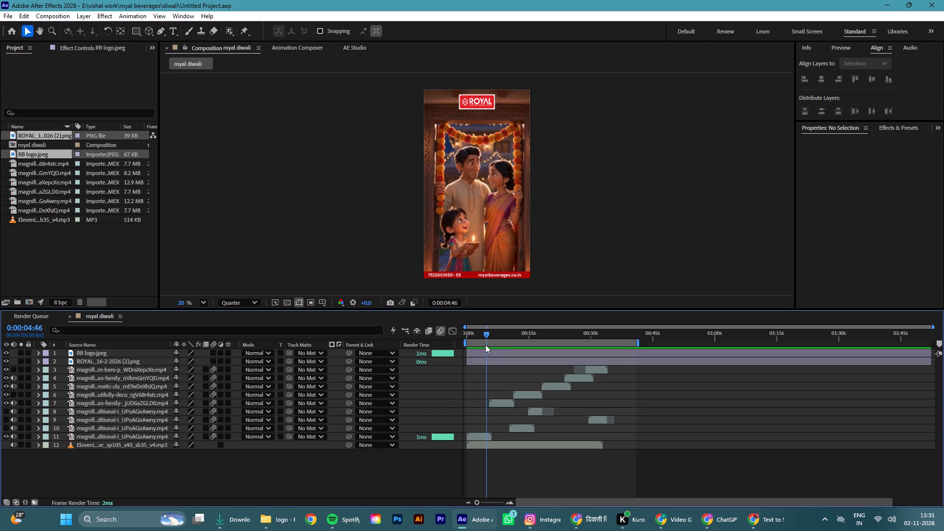
left_click_drag(485, 345, 497, 344)
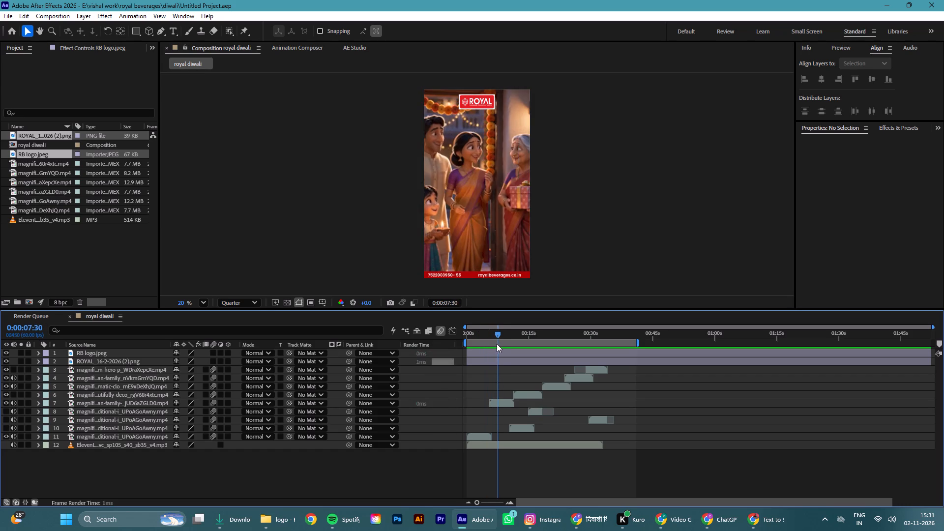
left_click_drag(497, 344, 488, 349)
Trim the in-point of the family clip on layer 7 to 0:00:05:27.
left_click_drag(477, 501, 529, 496)
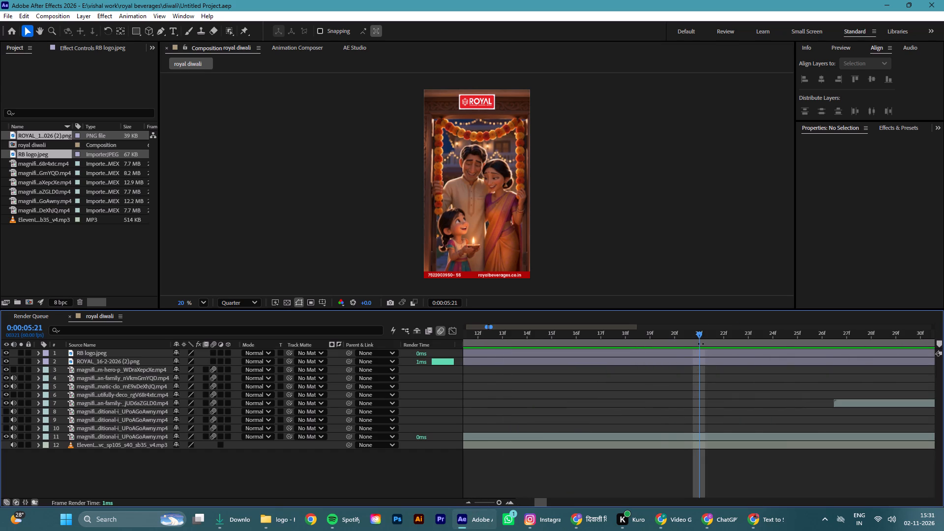
left_click_drag(700, 329, 750, 339)
left_click_drag(698, 334, 807, 348)
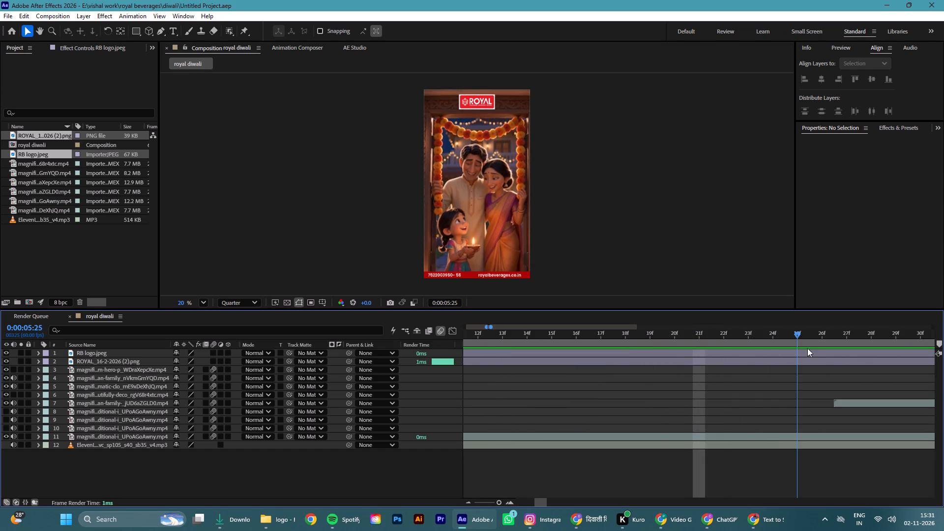
left_click_drag(807, 348, 835, 356)
left_click_drag(847, 333, 864, 341)
left_click_drag(868, 334, 850, 343)
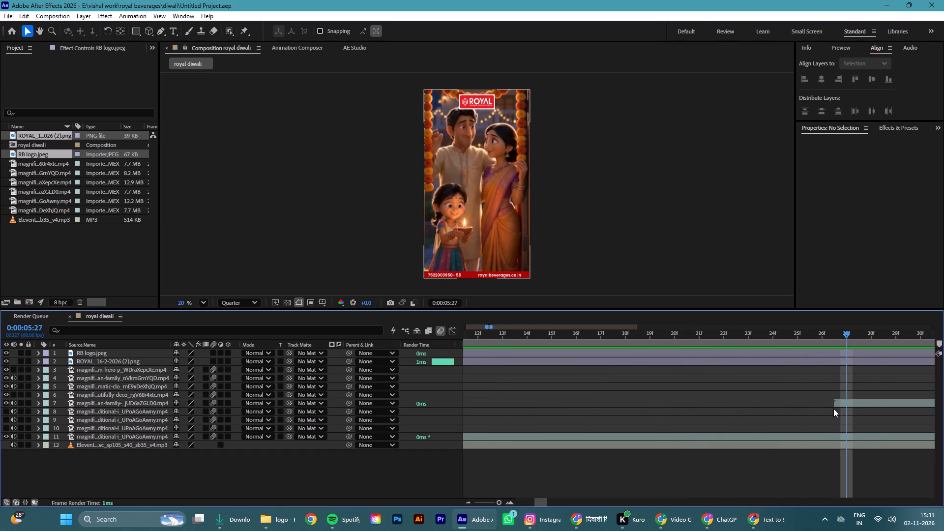
left_click_drag(833, 403, 840, 403)
Add the Generated Light Leak 1 transition from Animation Composer at the start of the layer 7 family clip, at 0:00:05:27.
left_click(856, 402)
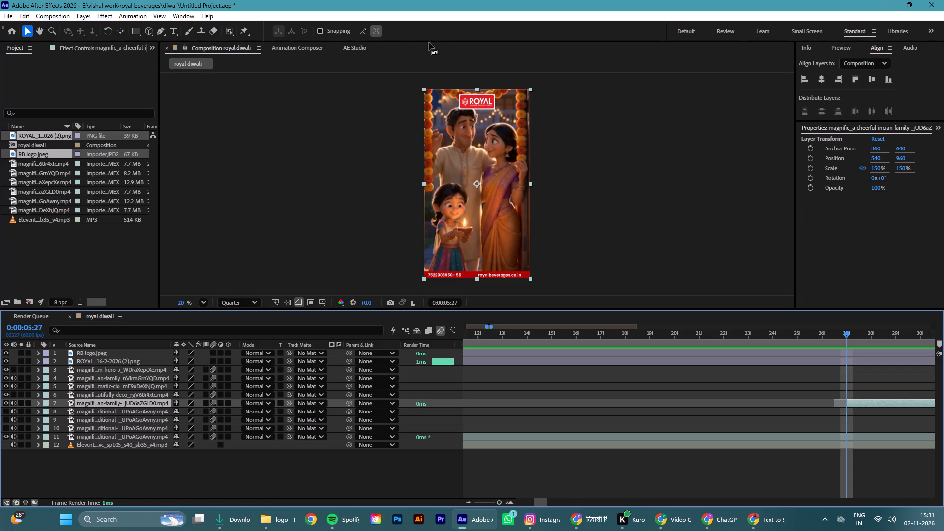
left_click(286, 45)
left_click(207, 109)
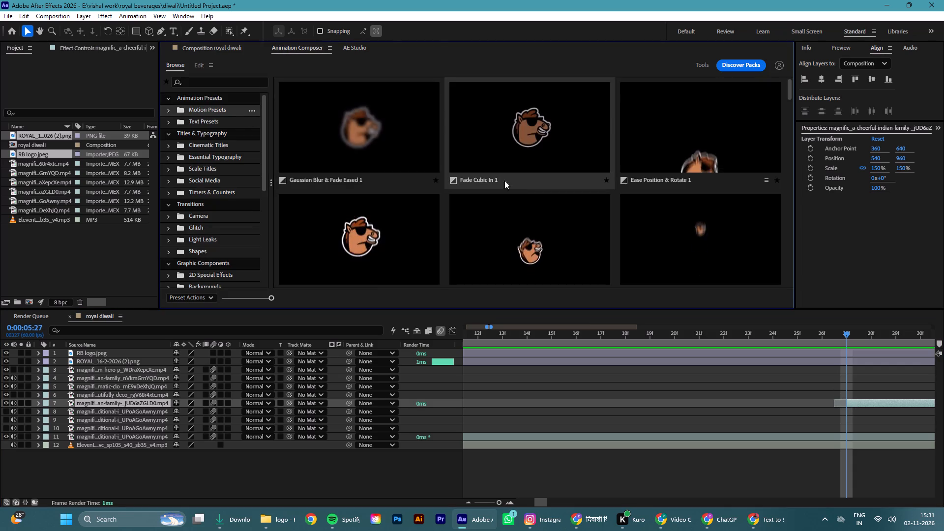
left_click(195, 239)
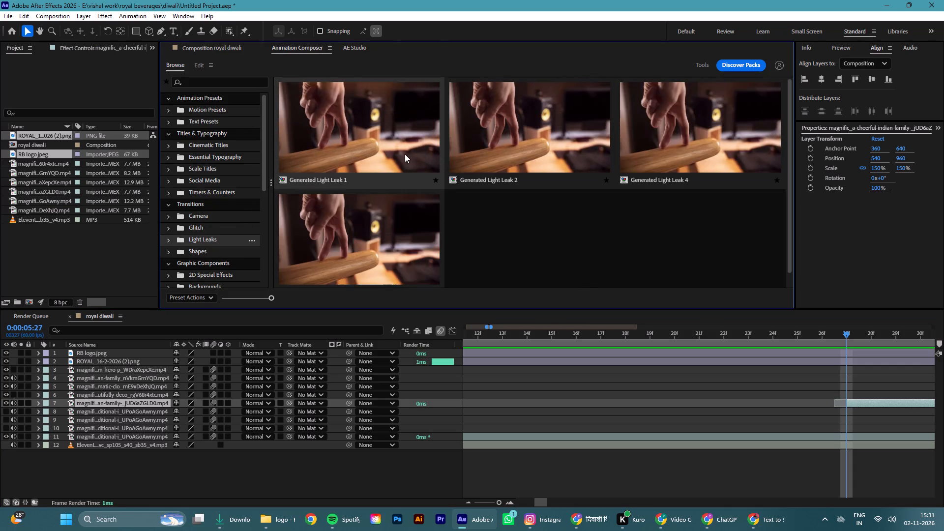
left_click(398, 149)
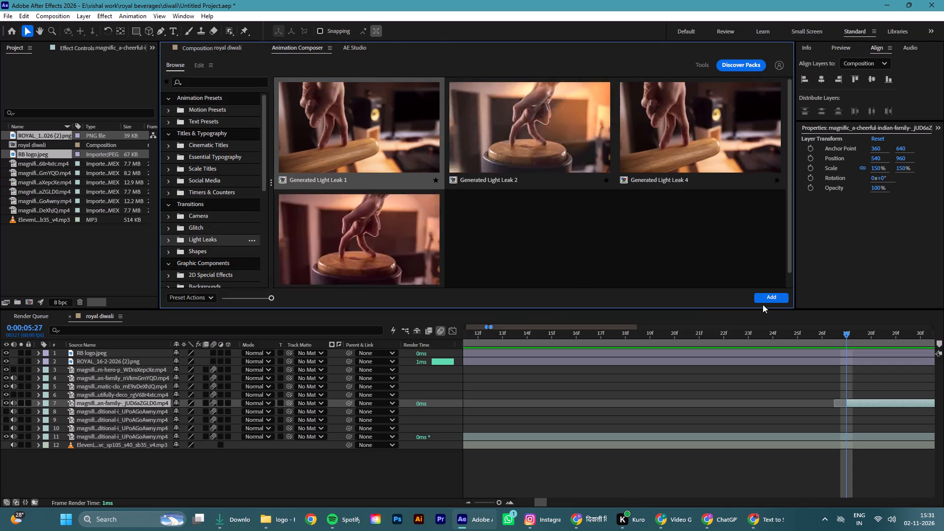
left_click(769, 297)
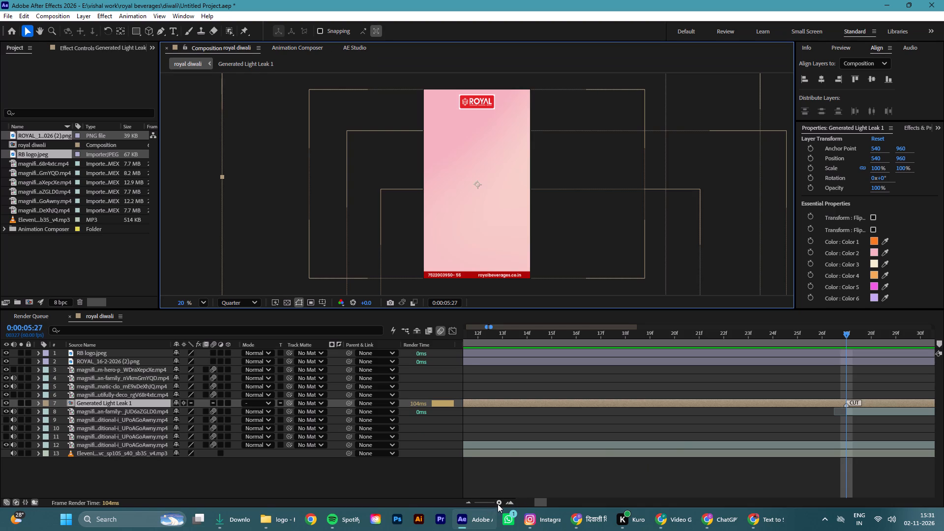
Save the project and preview the light leak transition from the start of the composition.
left_click_drag(498, 503, 458, 504)
key("ctrl+s")
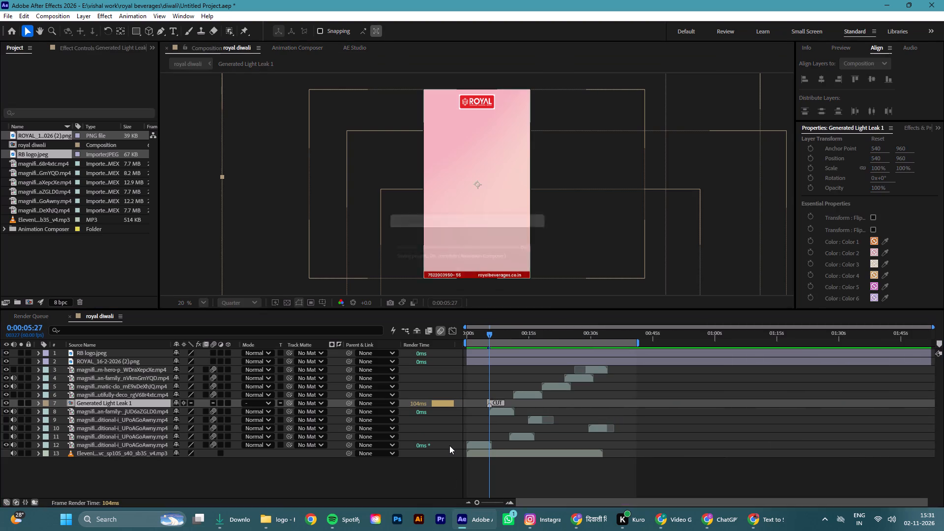
left_click_drag(491, 332, 411, 326)
key("space")
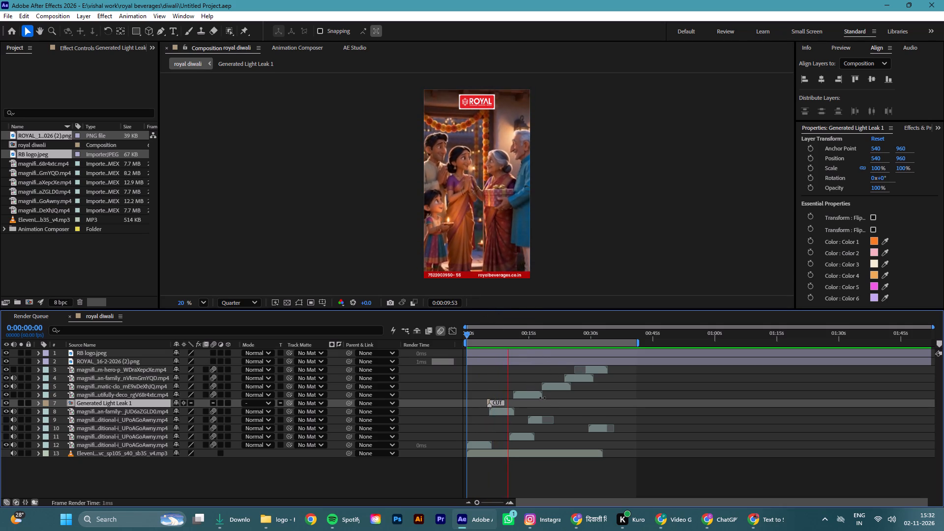
key("space")
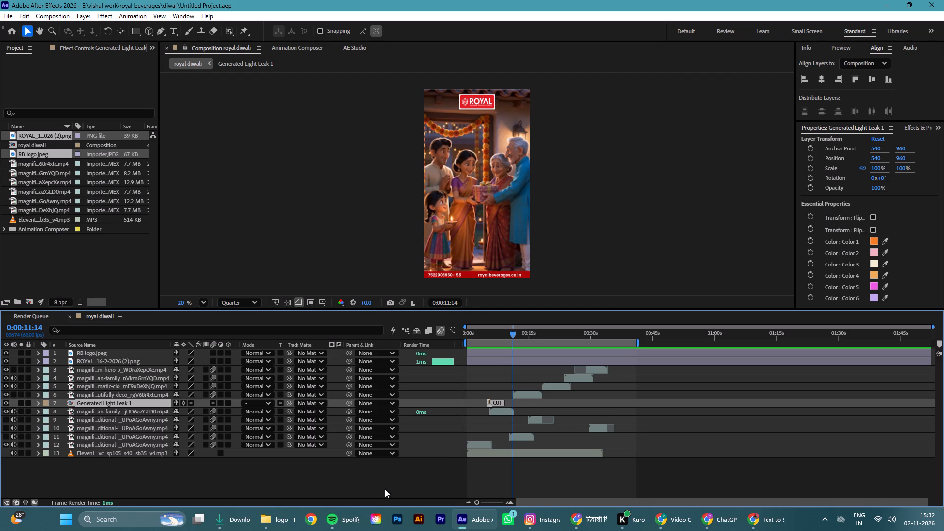
Add a Generated Light Leak 1 transition at 0:00:11:16, where the layer 6 clip of the woman carrying a tray starts.
left_click_drag(493, 499, 525, 503)
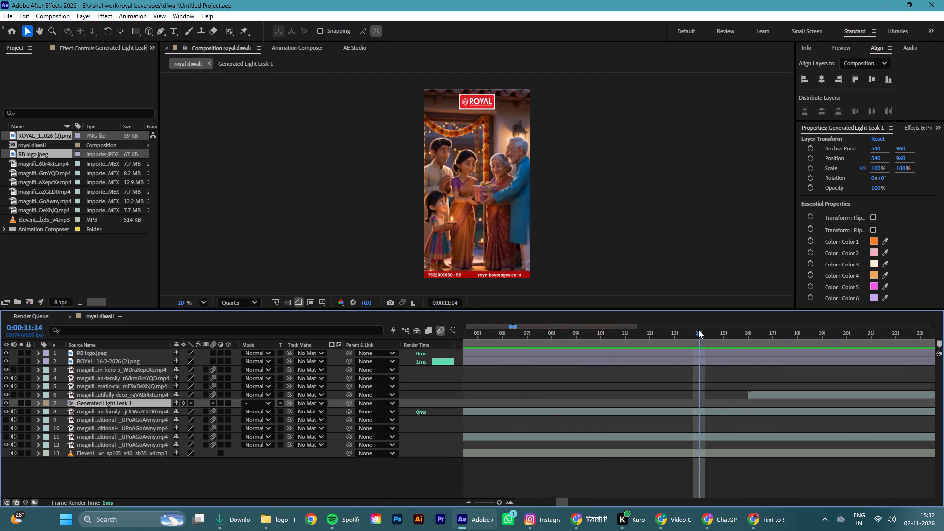
left_click(730, 343)
left_click_drag(702, 335, 746, 345)
left_click(765, 395)
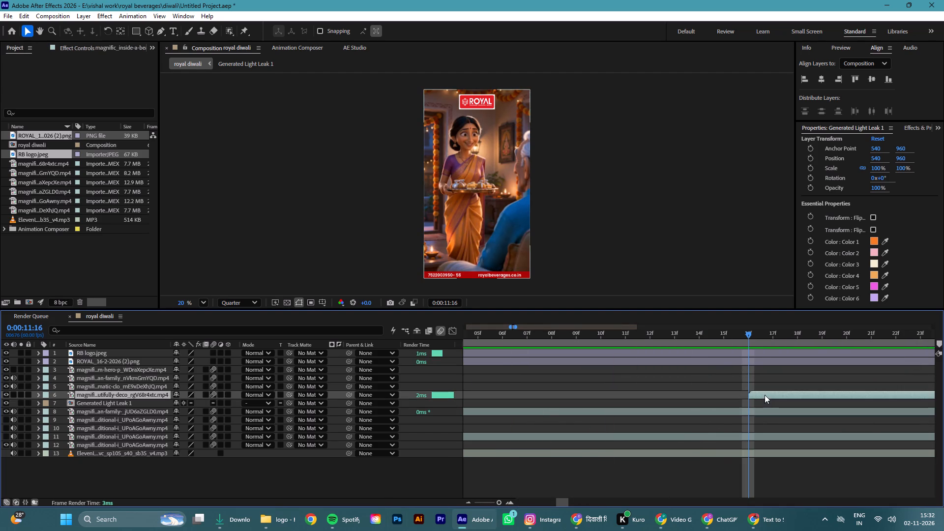
left_click(292, 46)
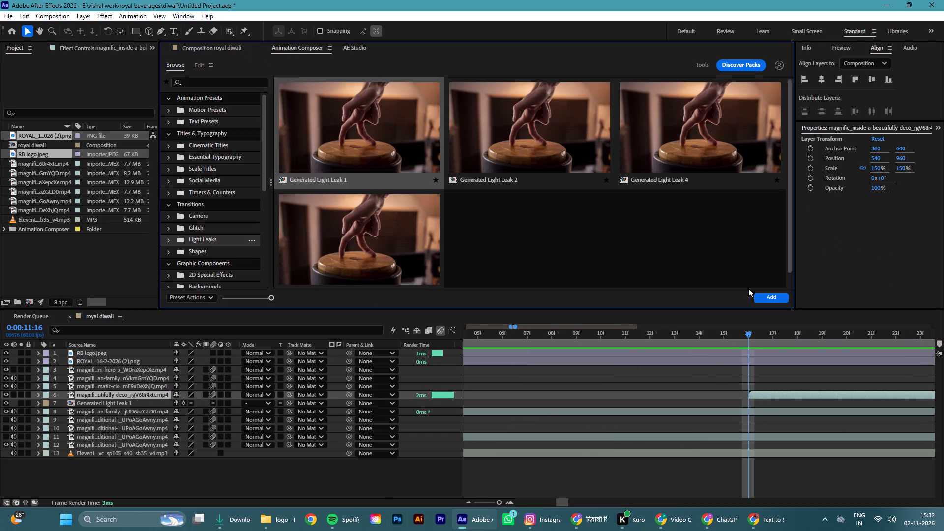
left_click(776, 296)
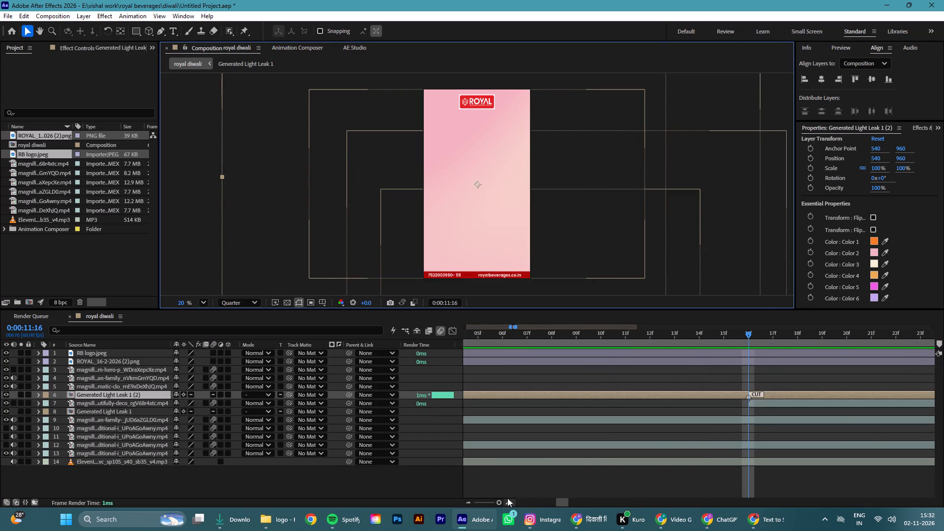
Preview onward from 0:00:11:16 and trim the in-point of the bottle-and-sweets clip on layer 5 to 0:00:18:11.
left_click_drag(501, 500, 442, 483)
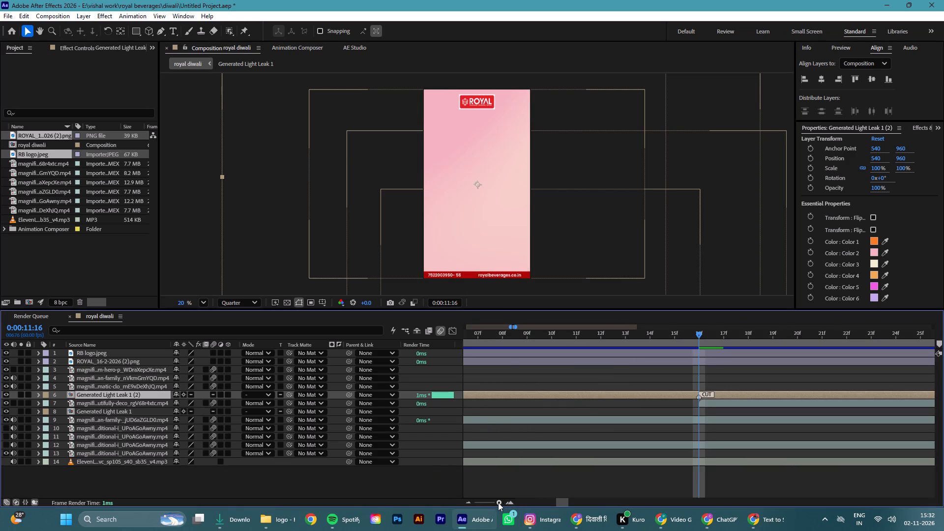
left_click_drag(498, 502, 462, 495)
key("space")
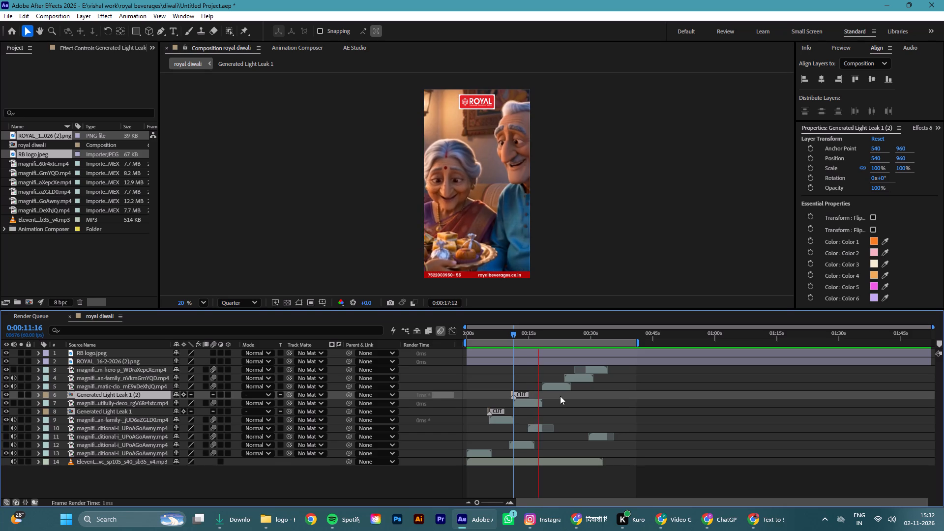
key("space")
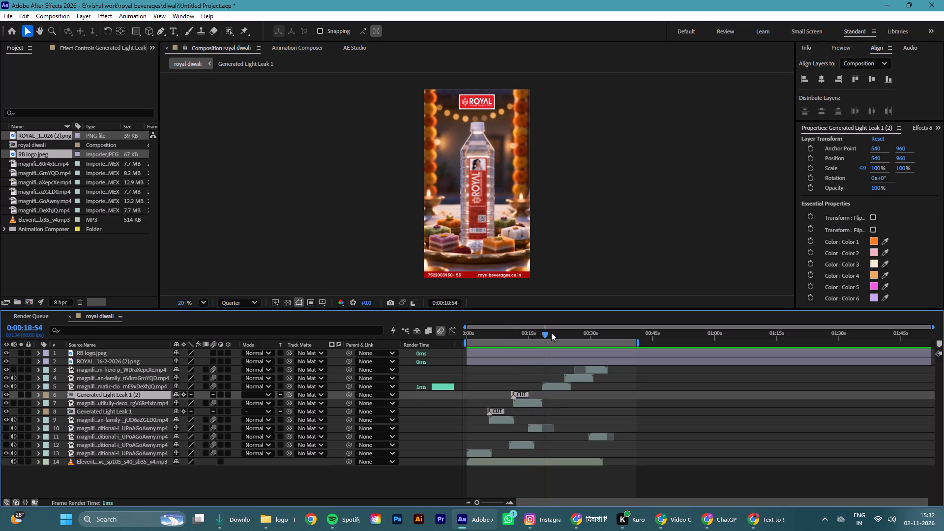
left_click(546, 333)
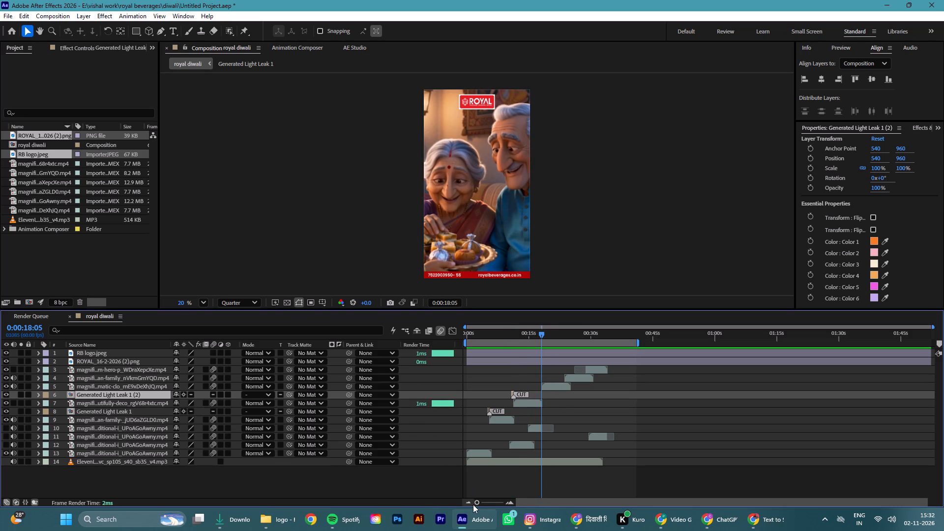
left_click_drag(476, 502, 526, 501)
left_click_drag(699, 333, 716, 337)
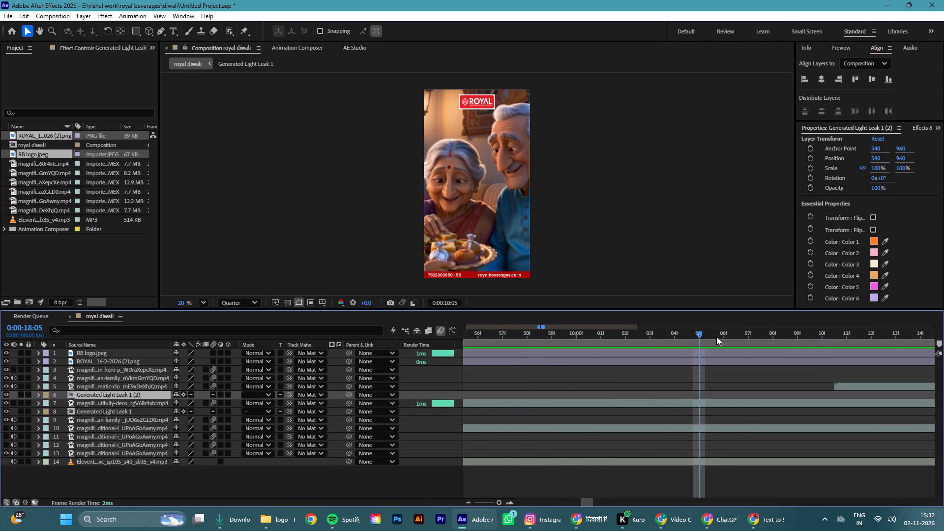
left_click_drag(716, 337, 823, 356)
left_click_drag(822, 335, 843, 343)
left_click_drag(834, 388, 843, 389)
Add the Generated Light Leak 1 transition from Animation Composer at the start of the layer 5 bottle clip, at 0:00:18:11.
left_click(856, 386)
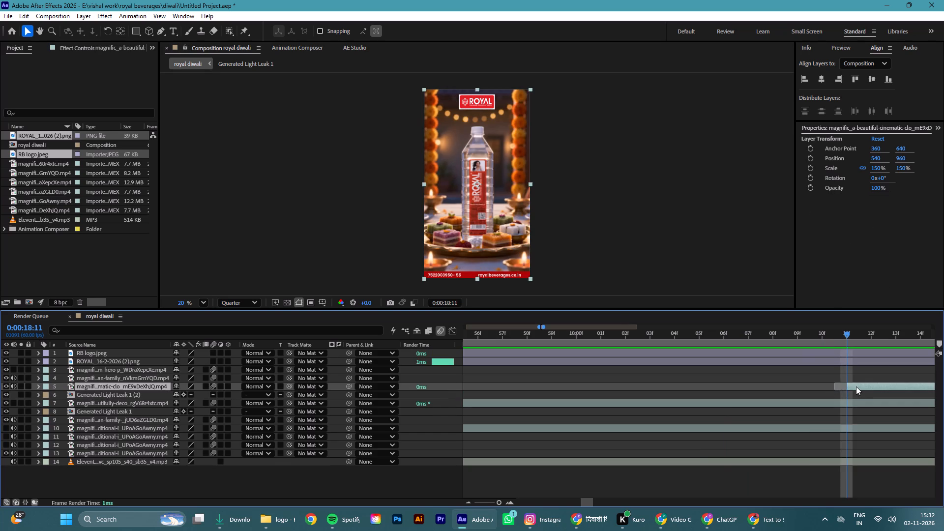
left_click(299, 45)
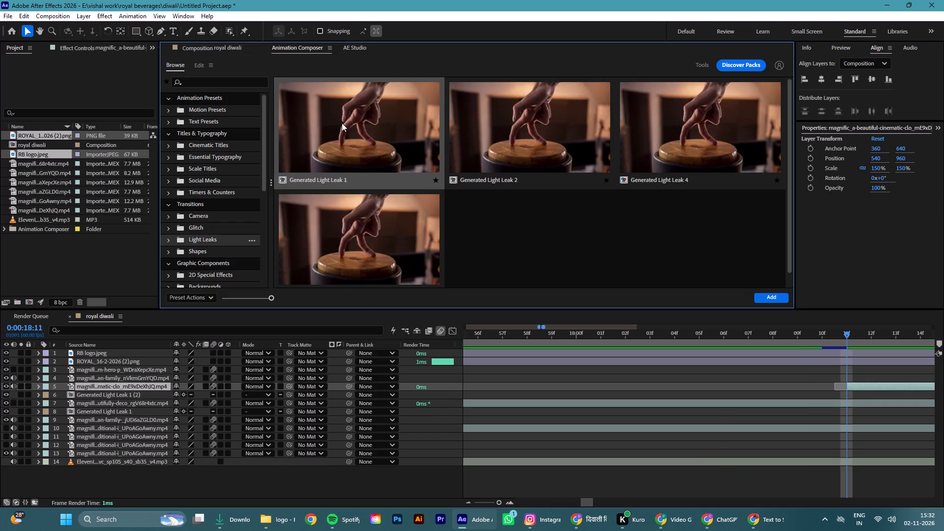
left_click(769, 297)
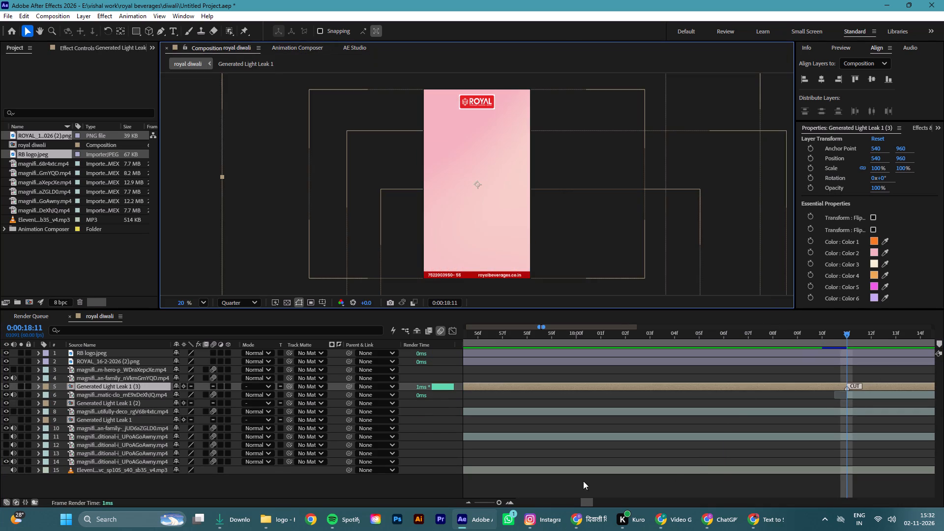
Preview onward from 0:00:18:11 and add a Generated Light Leak 1 transition at 0:00:28:45, where the layer 3 bottle clip starts.
left_click_drag(500, 501, 462, 493)
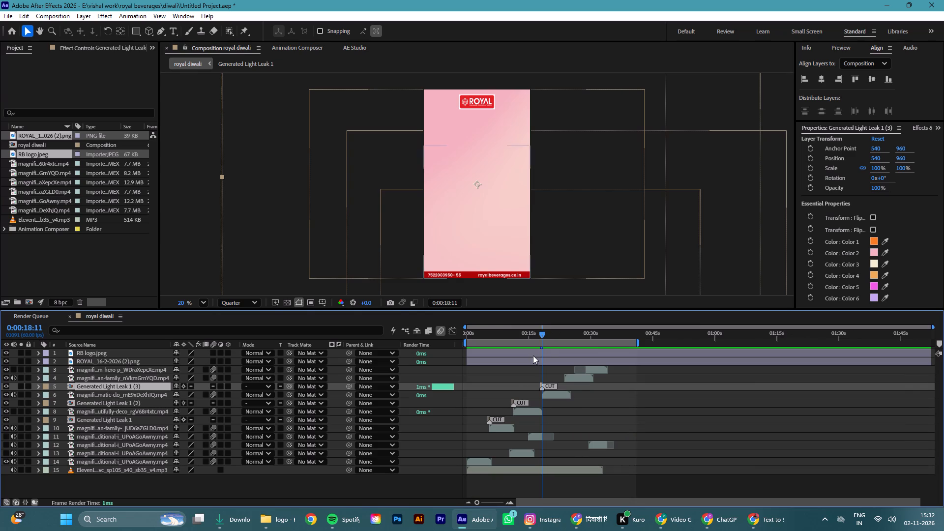
key("space")
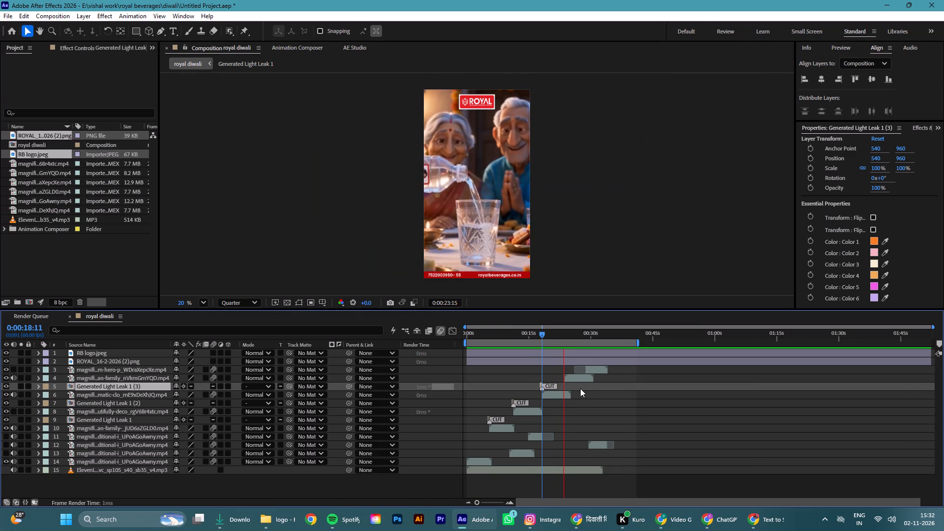
key("space")
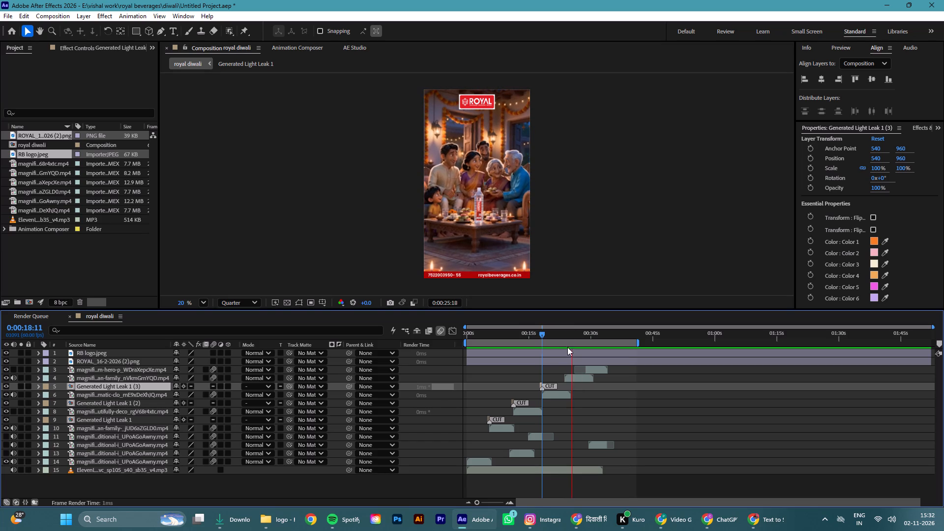
key("space")
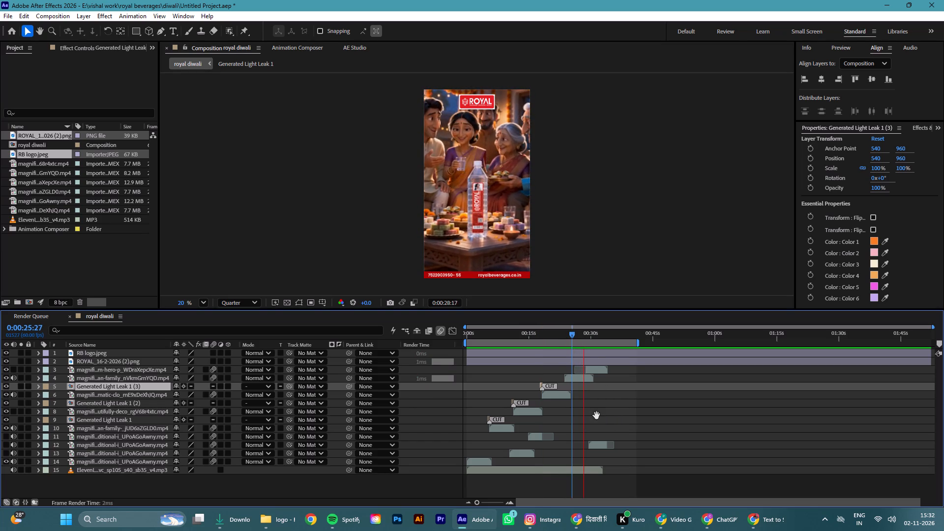
key("space")
left_click_drag(477, 503, 520, 509)
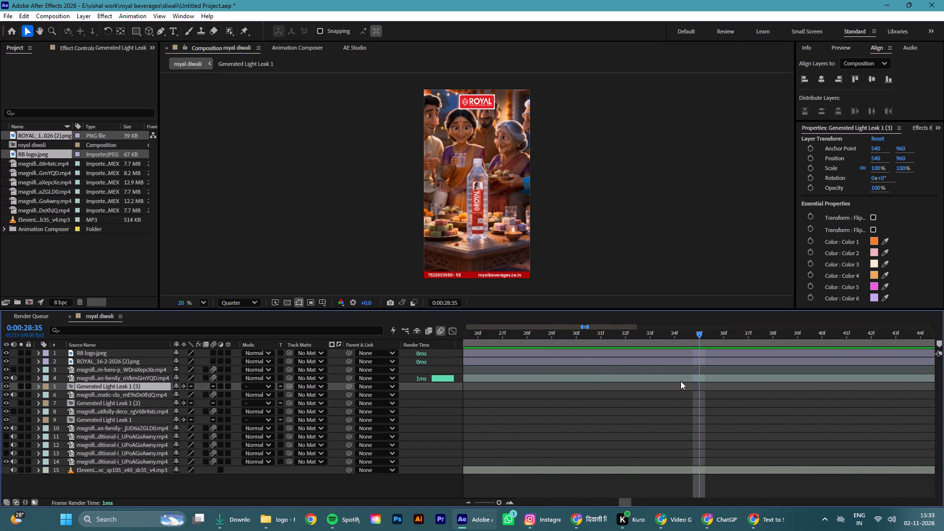
left_click_drag(698, 332, 656, 393)
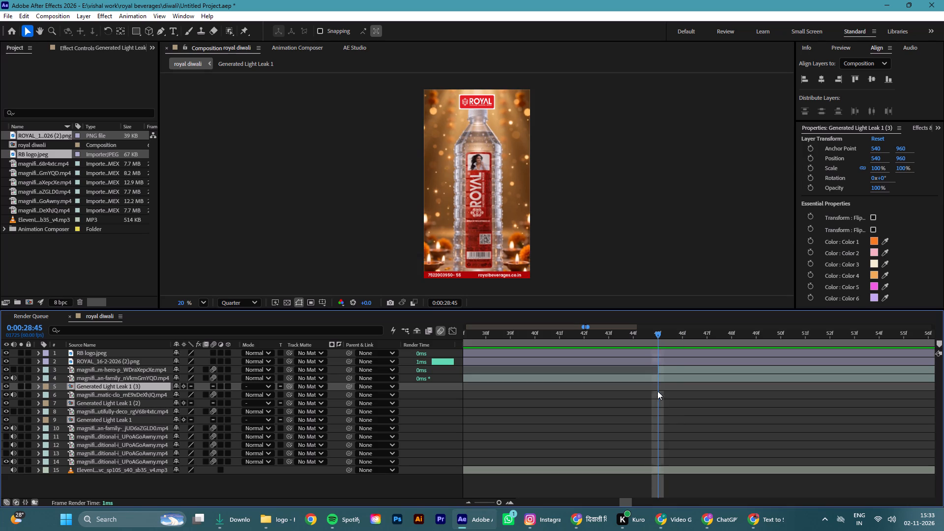
left_click(676, 369)
left_click(316, 50)
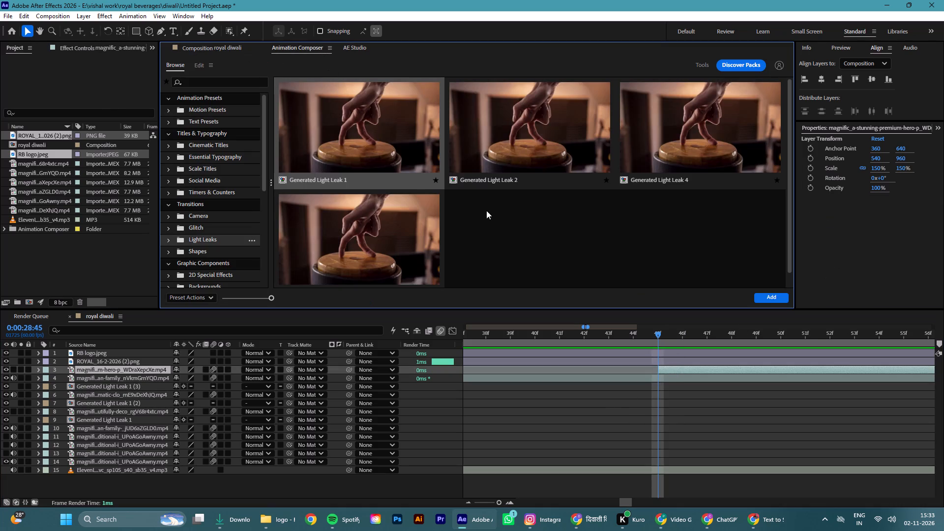
left_click(778, 295)
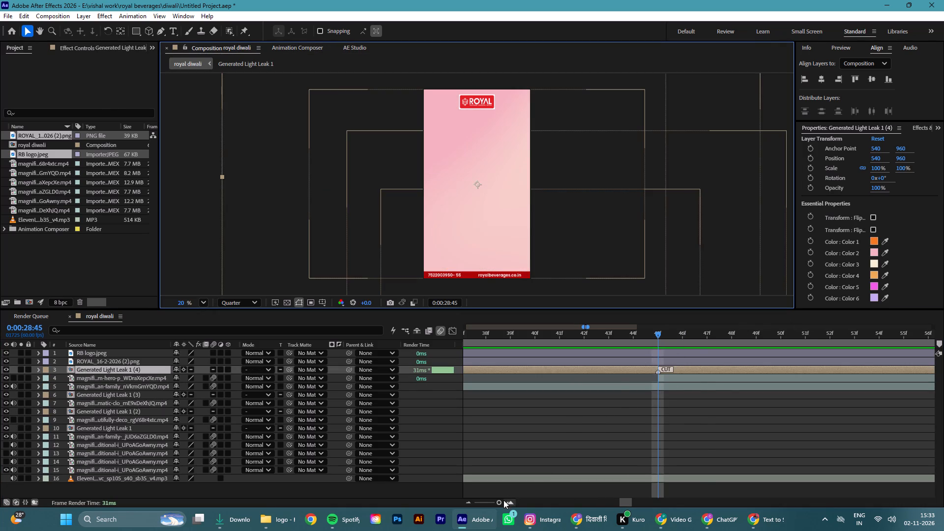
Save the project and preview the last light leak transition from 0:00:24:52.
left_click_drag(497, 502, 453, 499)
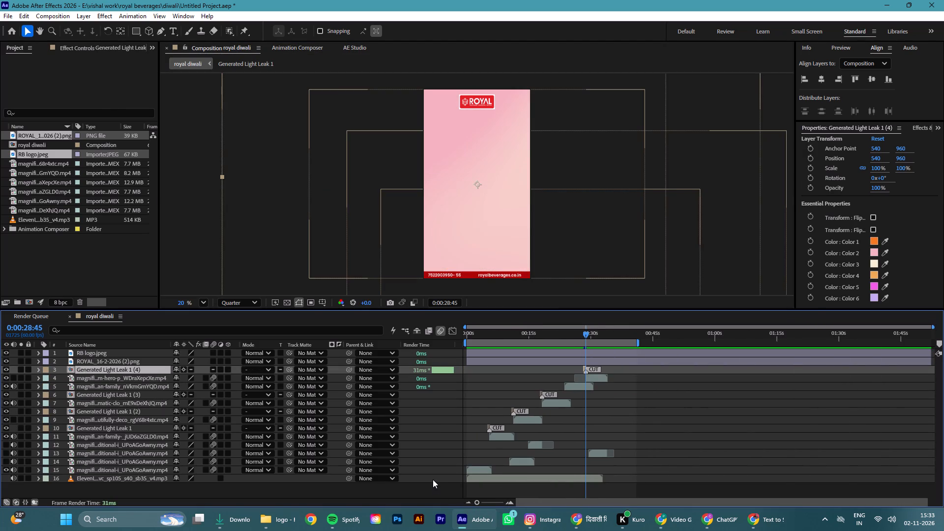
key("ctrl+s")
left_click(573, 341)
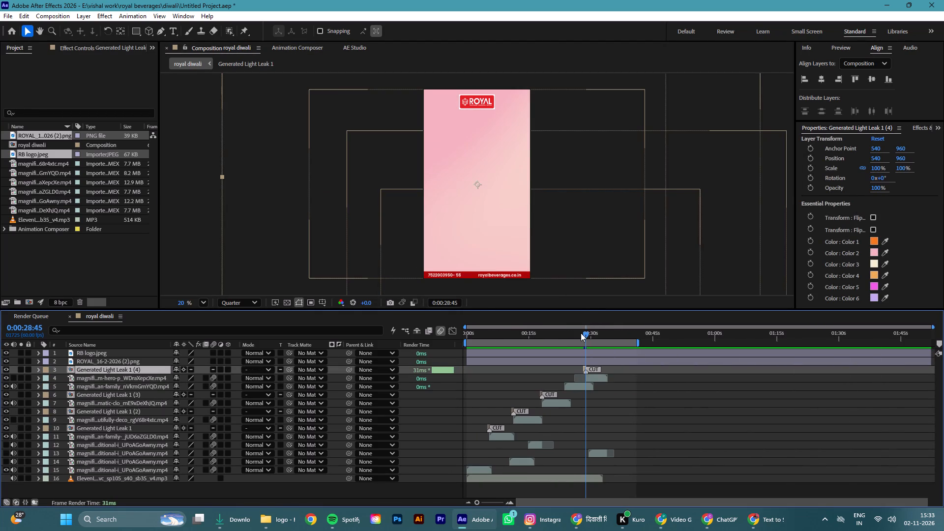
left_click_drag(582, 333, 569, 341)
key("space")
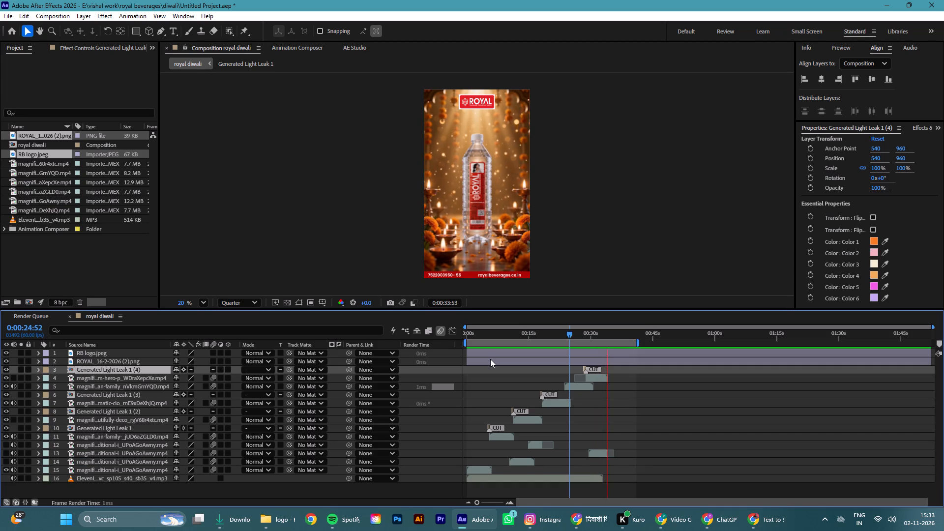
key("space")
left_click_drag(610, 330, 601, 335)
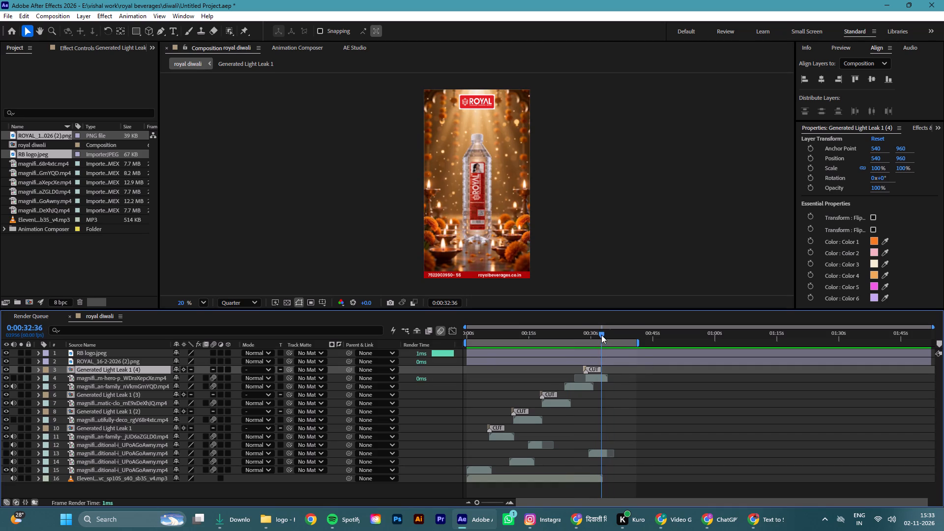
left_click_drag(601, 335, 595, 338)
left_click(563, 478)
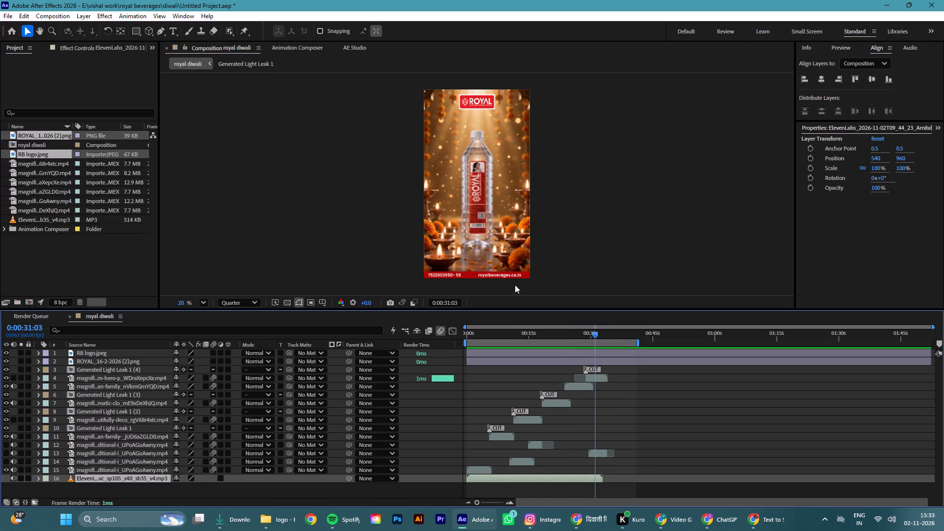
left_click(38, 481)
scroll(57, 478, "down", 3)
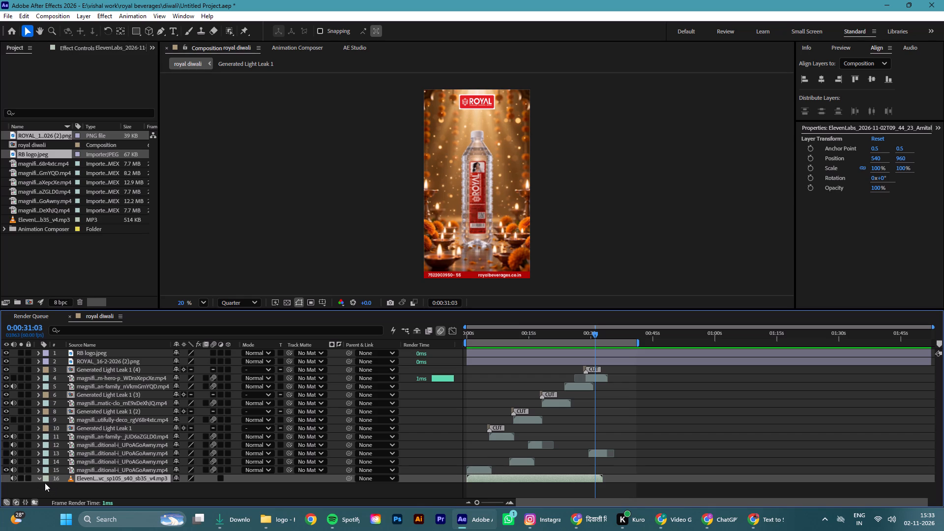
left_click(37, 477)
Keyframe an audio fade-out on the layer 13 clip, with Audio Levels keyframes at 0:00:32:07 and, lowered to -34 dB, at 0:00:34:08.
left_click(598, 452)
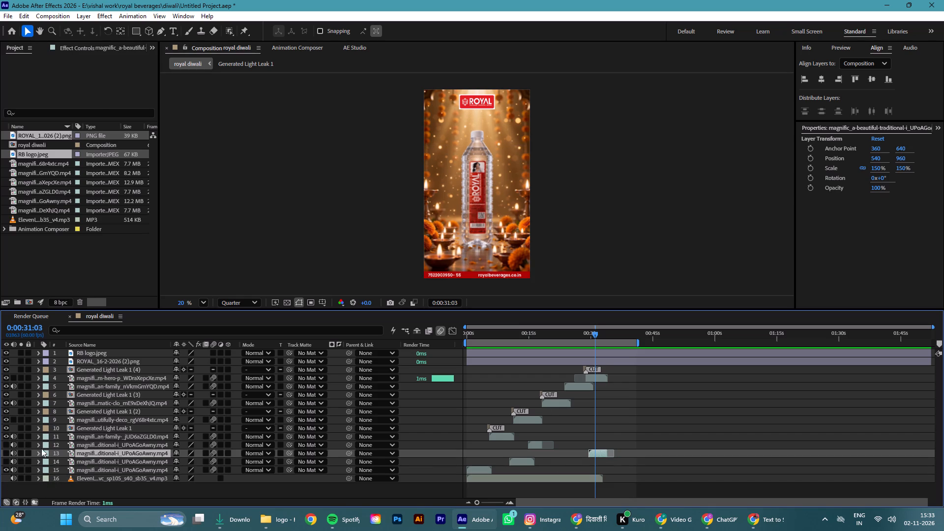
left_click_drag(594, 334, 599, 333)
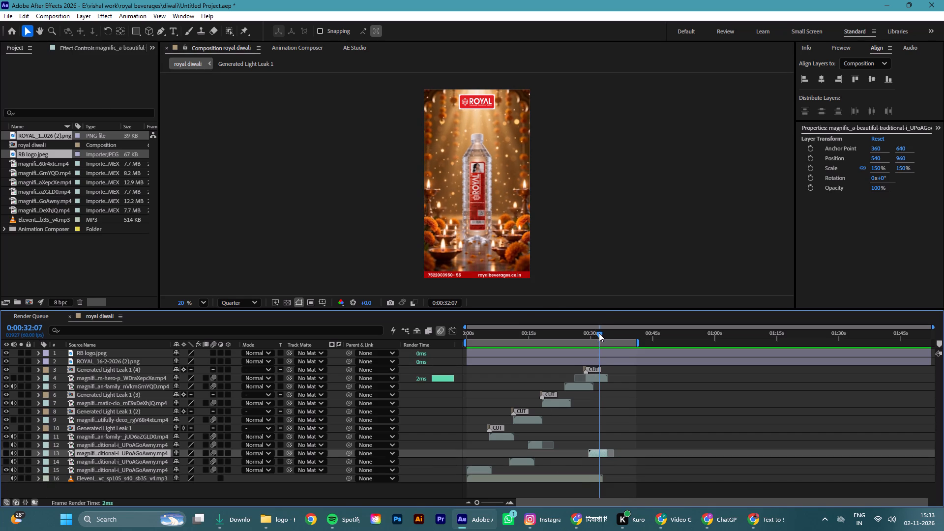
left_click(39, 453)
left_click(46, 470)
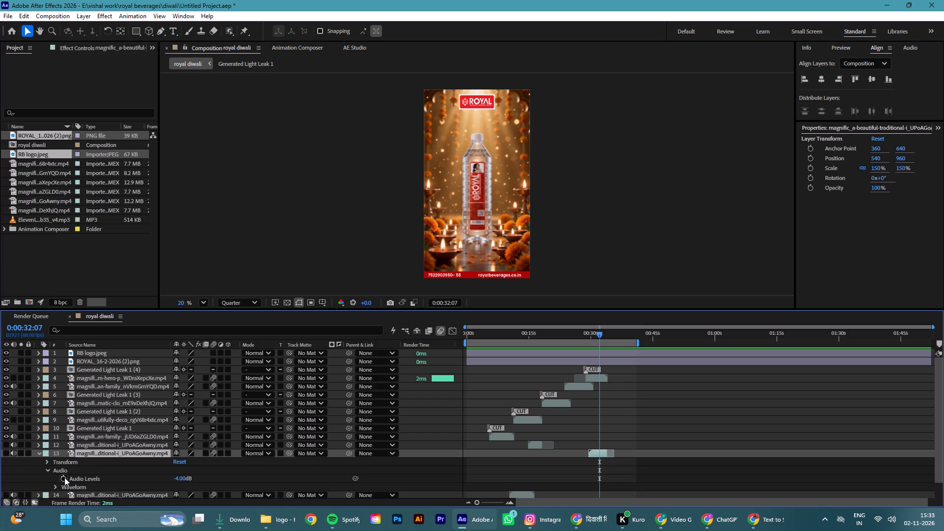
left_click(64, 477)
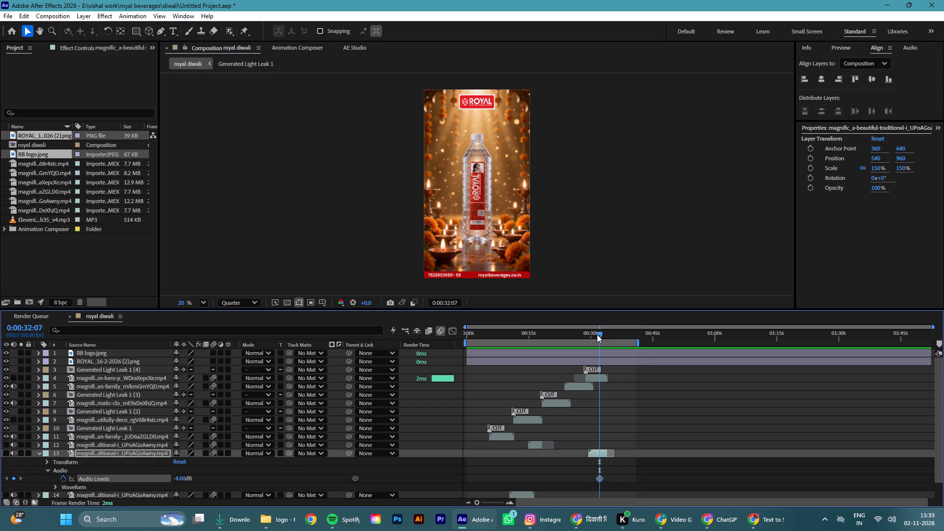
left_click_drag(597, 334, 605, 334)
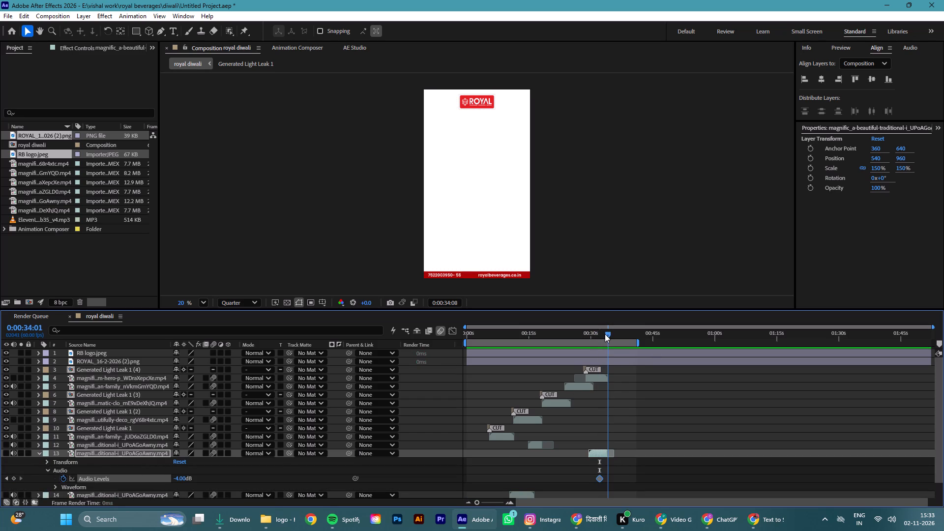
left_click_drag(605, 334, 605, 334)
left_click_drag(181, 479, 170, 482)
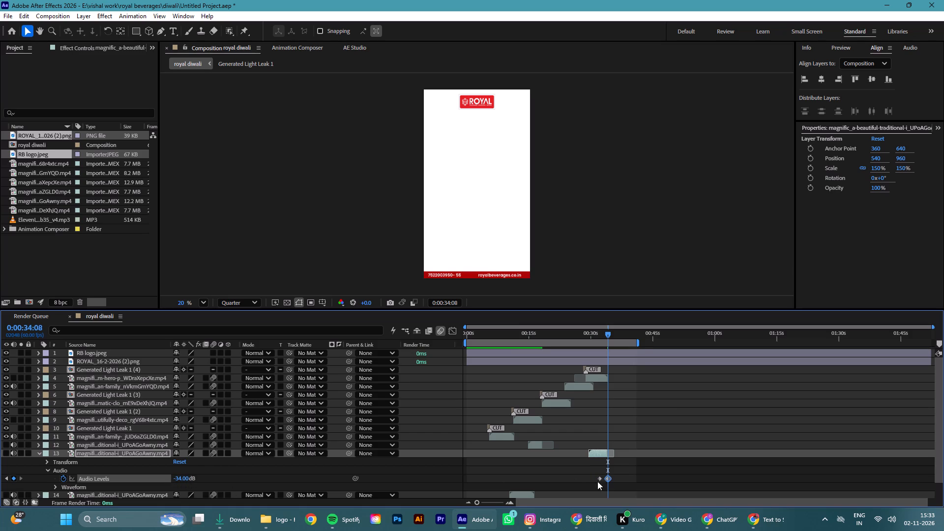
Apply Easy Ease to both Audio Levels keyframes on layer 13, save the project and collapse the layer's properties.
left_click_drag(620, 471, 584, 479)
key("F9")
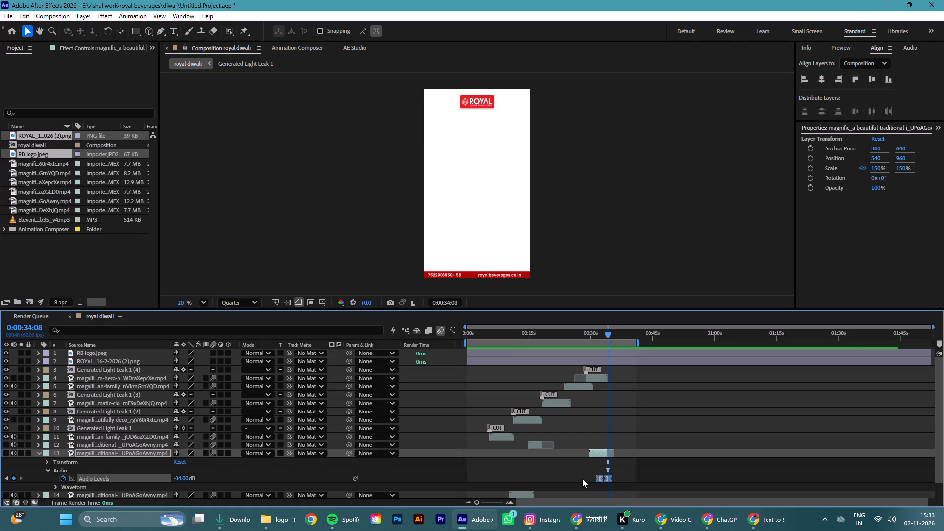
left_click(627, 485)
key("ctrl+s")
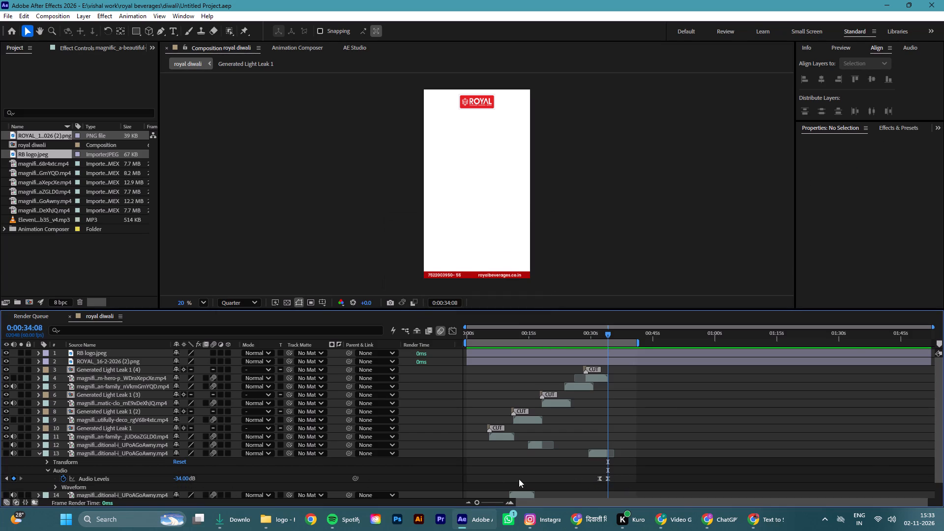
left_click(36, 453)
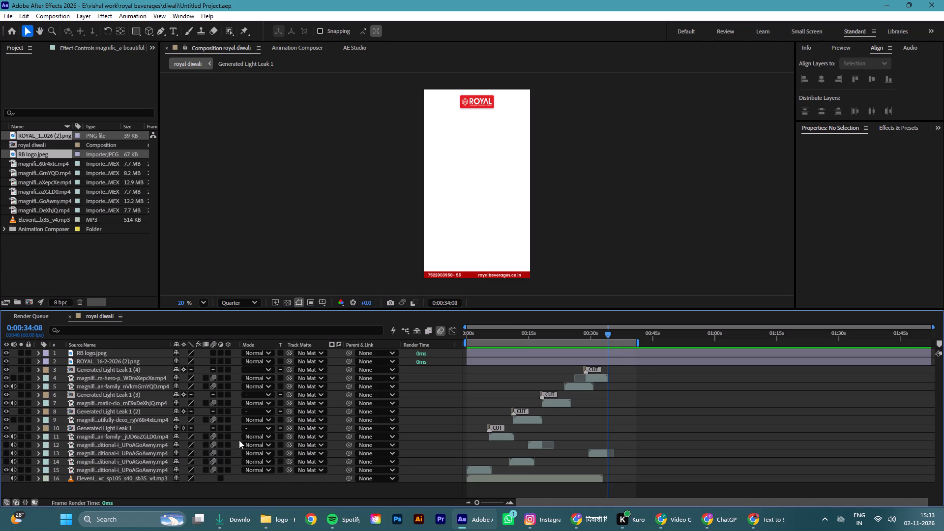
Turn on motion blur for the RB logo.jpeg and ROYAL_16-2-2026 (2).png layers.
left_click(210, 365)
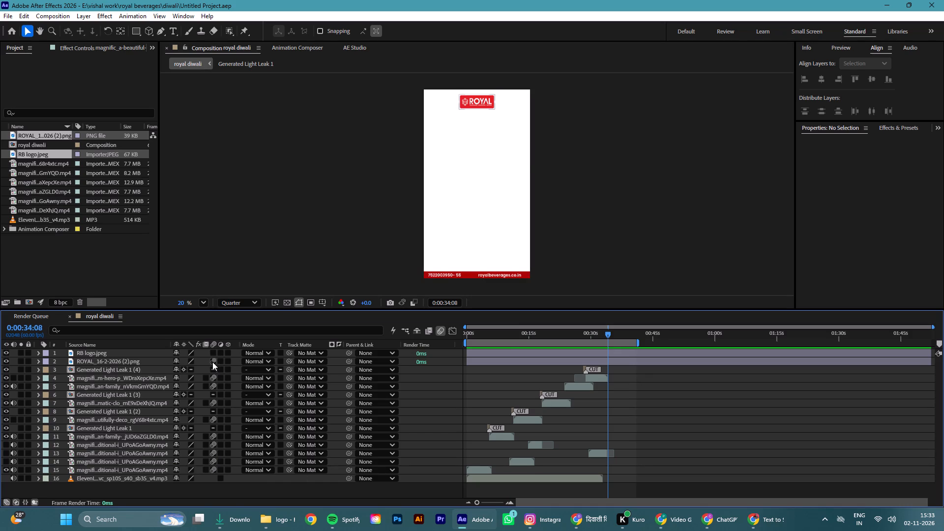
left_click(212, 362)
left_click(215, 348)
left_click(211, 351)
Preview the reel's ending from 0:00:28:26 and examine the frames around the end of the layer 4 bottle clip, between 0:00:33:04 and 0:00:35:13.
left_click_drag(605, 333, 602, 334)
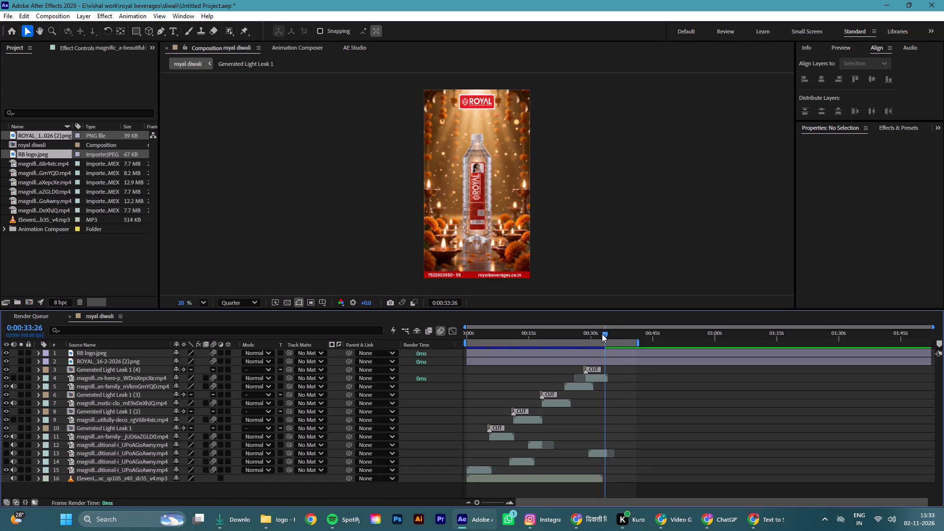
left_click_drag(602, 334, 605, 336)
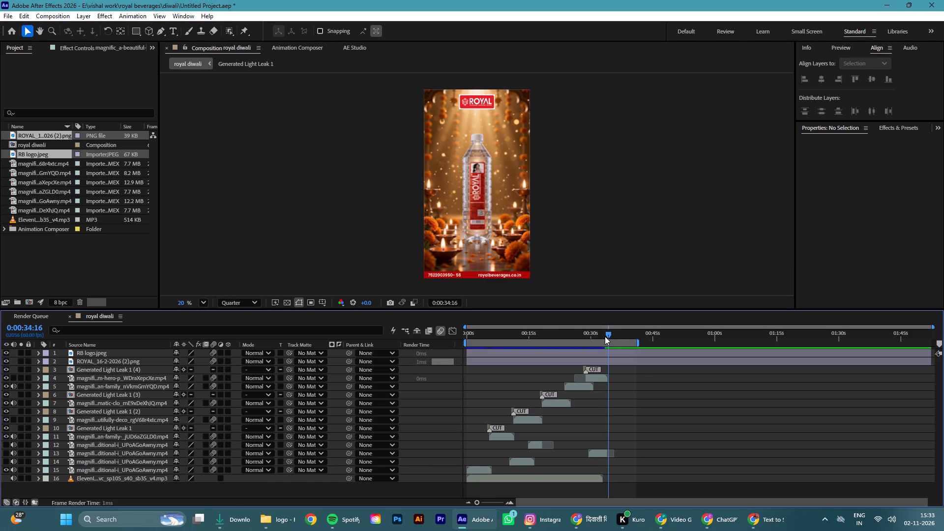
left_click_drag(605, 336, 581, 330)
key("space")
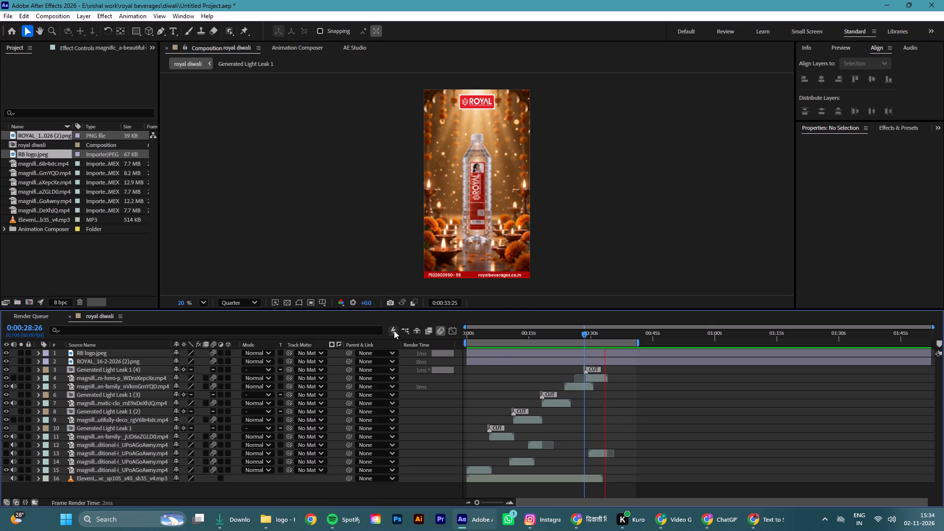
key("space")
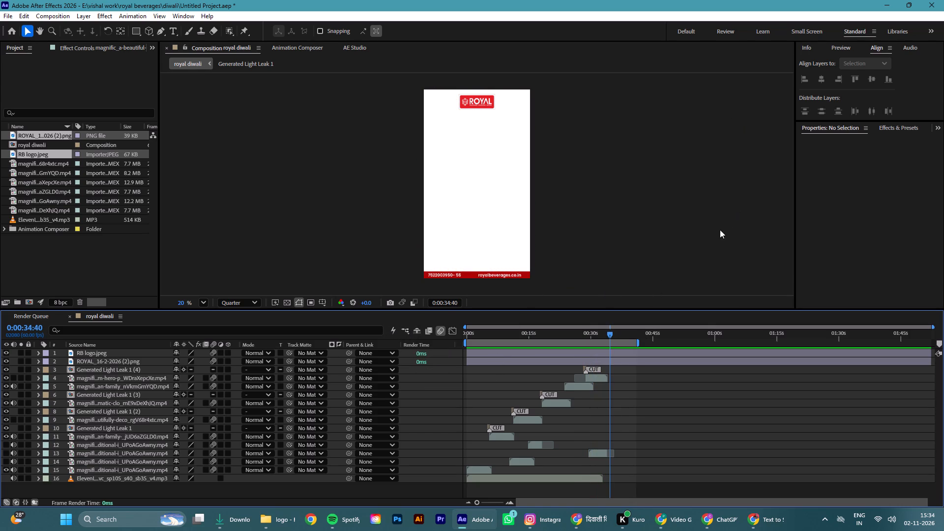
left_click_drag(609, 335, 605, 343)
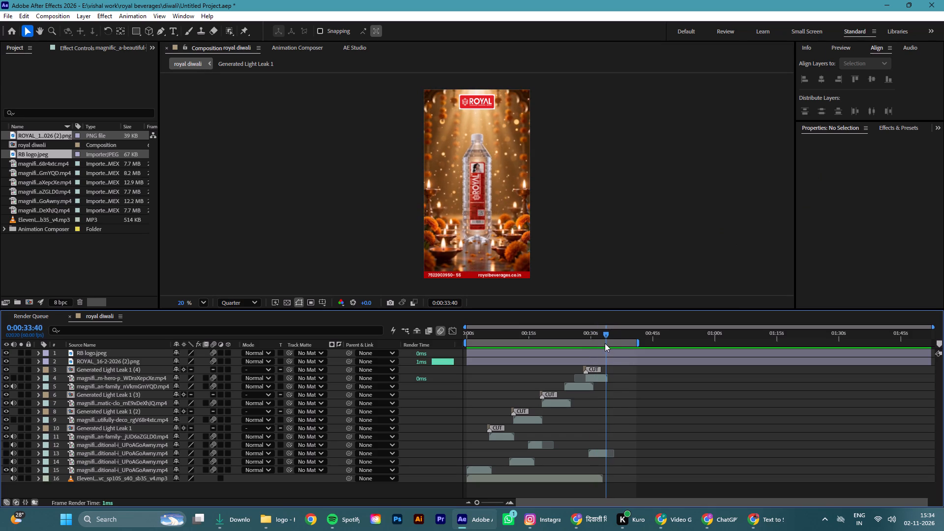
left_click_drag(605, 343, 604, 346)
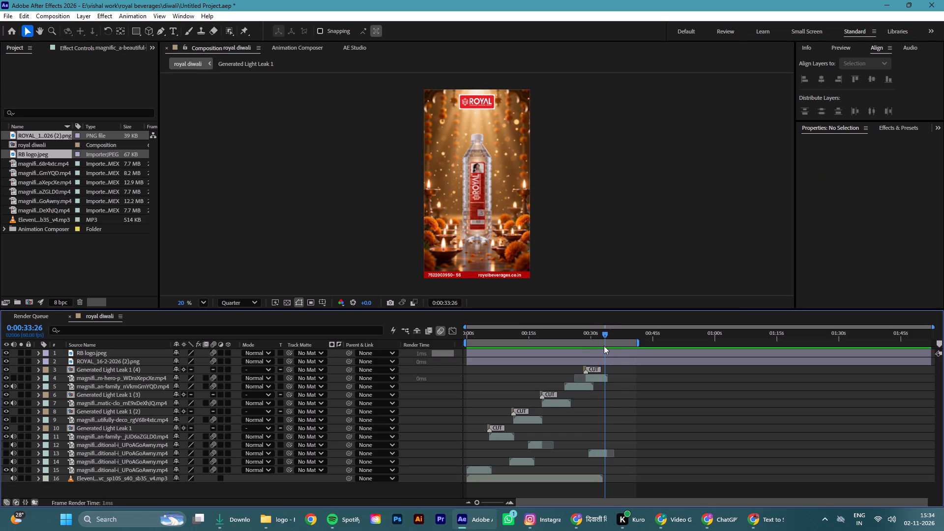
left_click_drag(604, 346, 614, 346)
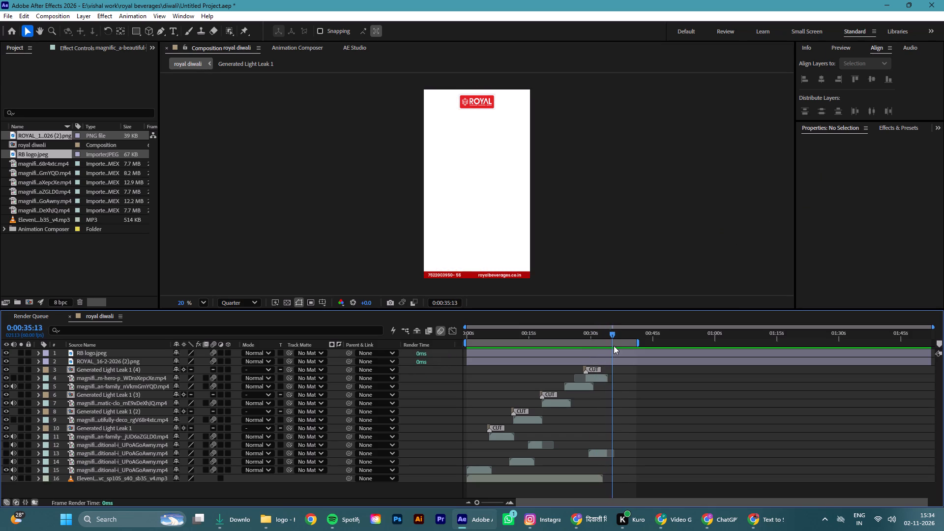
left_click_drag(614, 346, 606, 350)
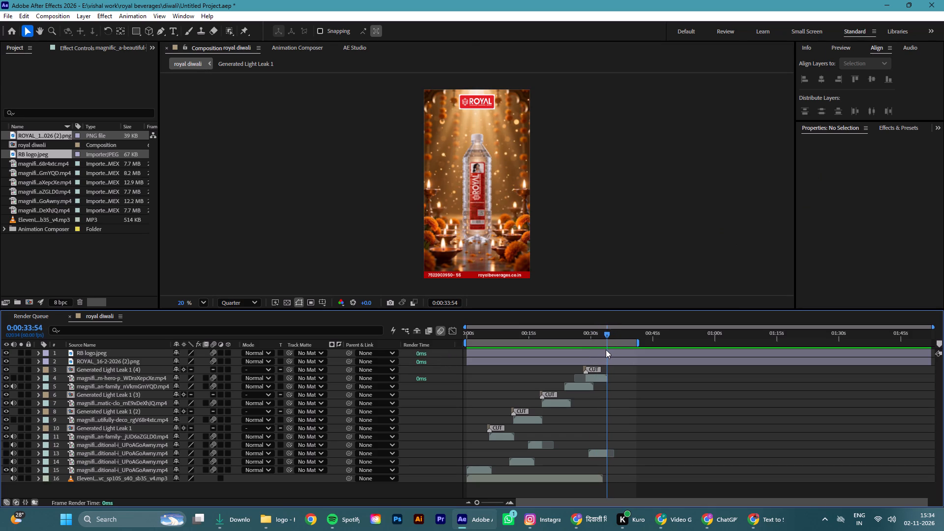
left_click_drag(606, 350, 604, 351)
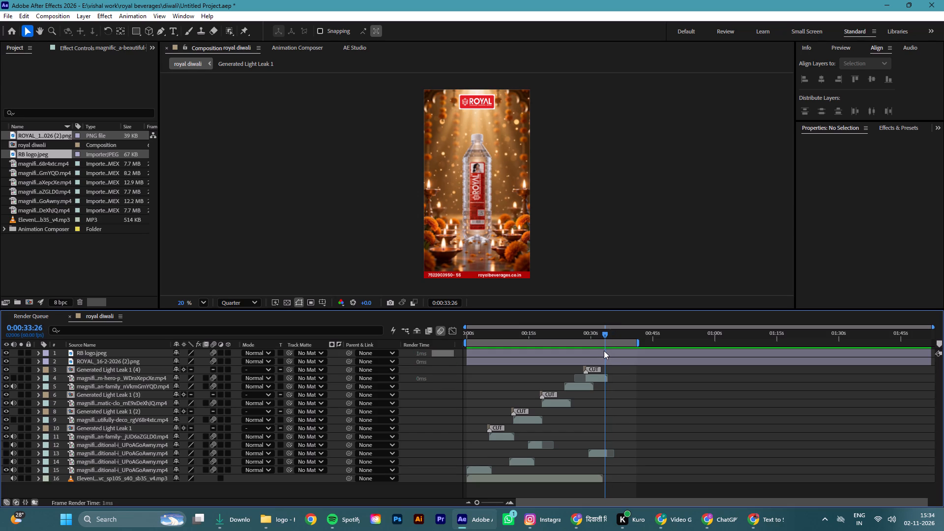
left_click_drag(604, 351, 603, 354)
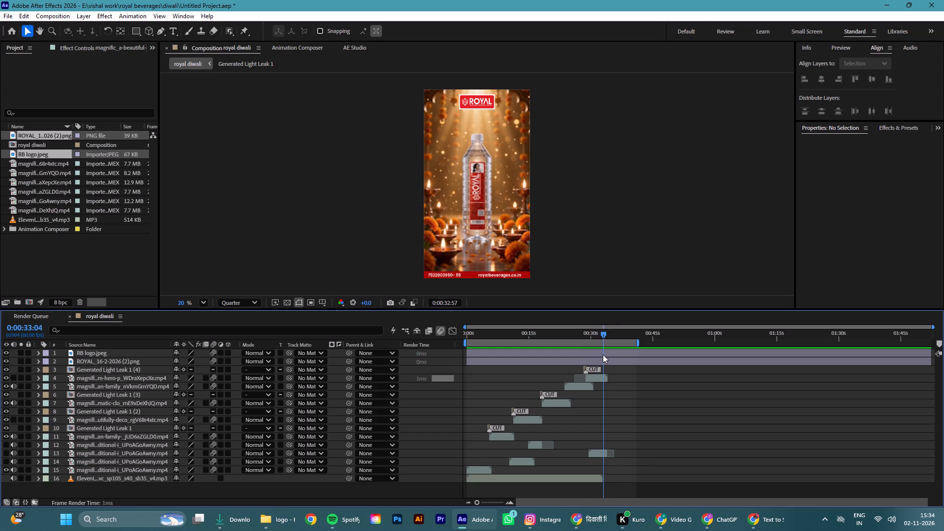
left_click_drag(603, 354, 605, 354)
Minimize After Effects to bring up the logo folder in File Explorer.
left_click(885, 6)
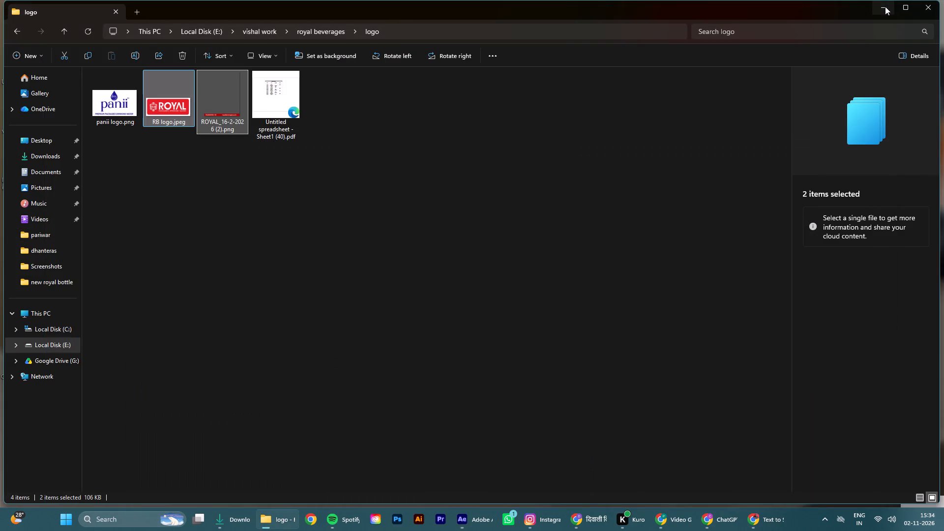
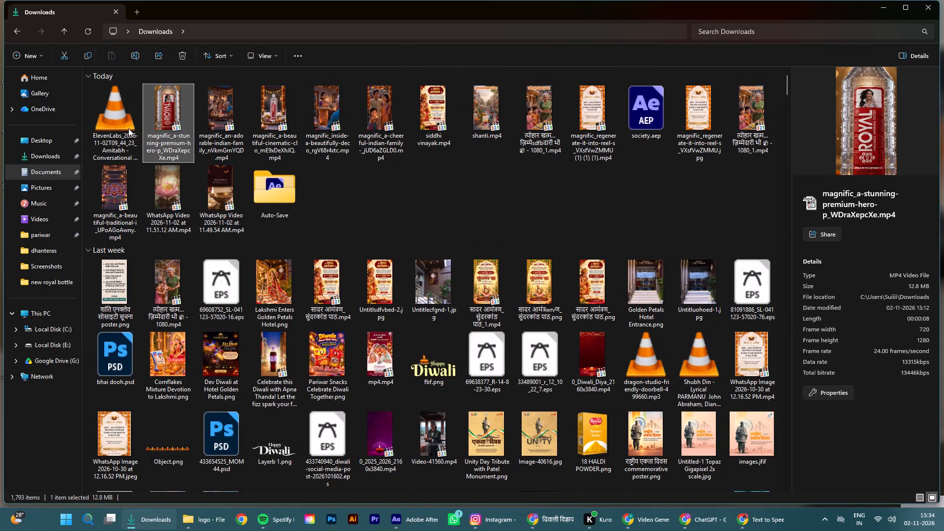
Play 0_Diwali_Diya_2160x3840.mp4 from the Downloads folder to check the footage, close the player and look over the other downloaded files.
double_click(594, 357)
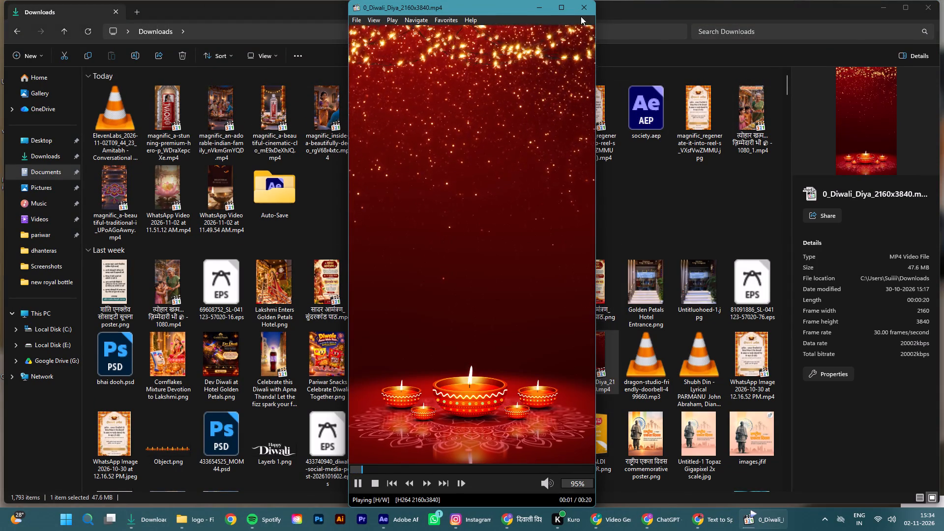
left_click(580, 12)
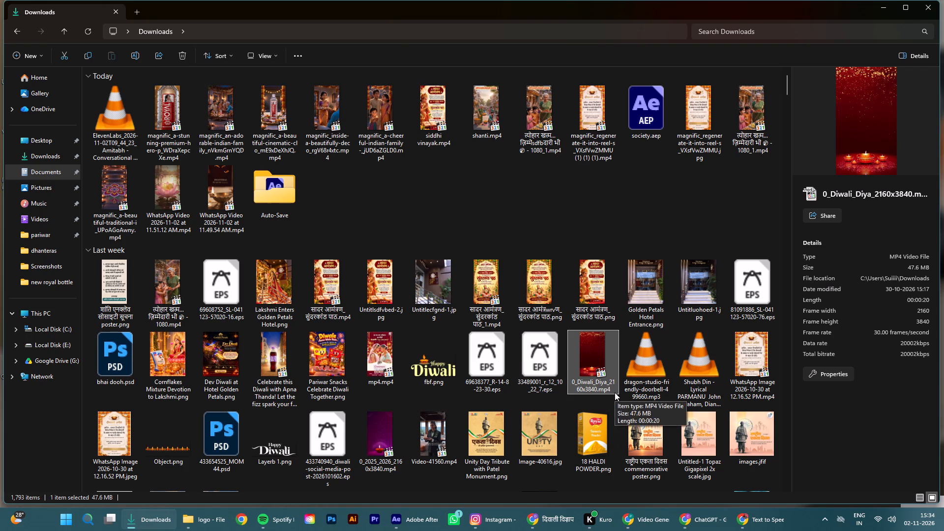
scroll(615, 392, "down", 1)
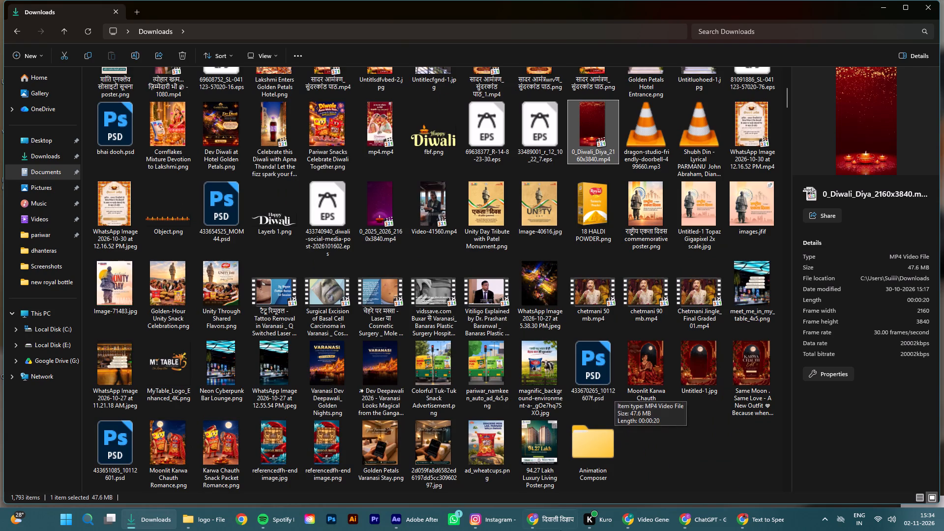
Switch to After Effects and save the project.
left_click(417, 519)
key("ctrl+s")
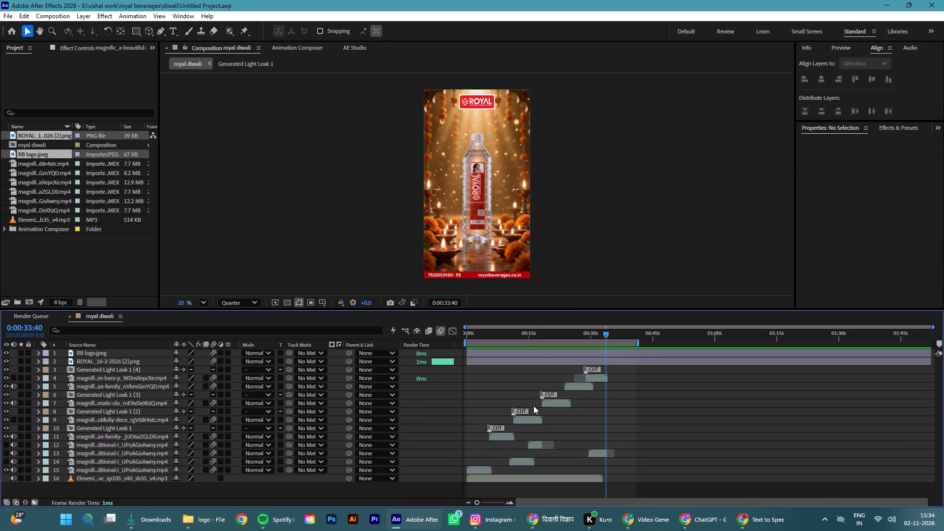
Scrub through the opening of the royal diwali composition up to 0:00:01:40 and return the playhead to 0:00:00:00.
left_click(488, 333)
left_click_drag(489, 330, 471, 340)
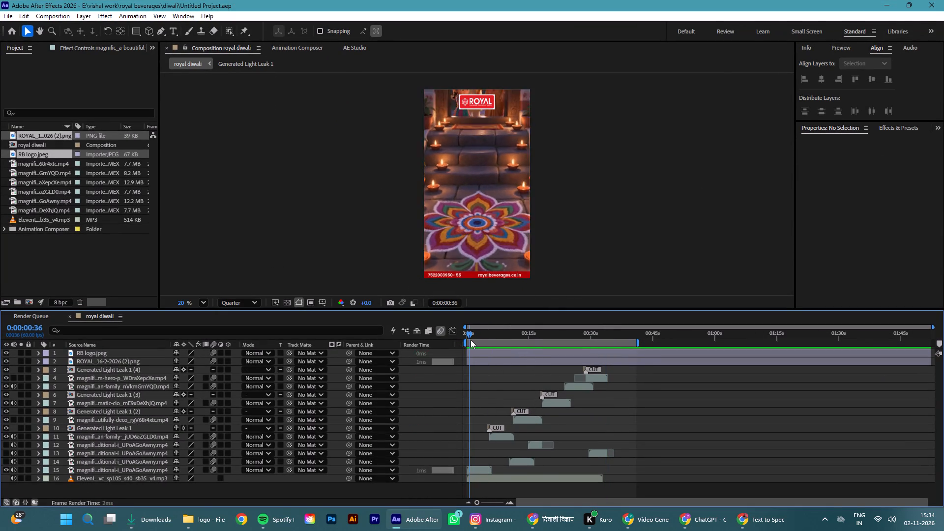
left_click_drag(471, 340, 474, 342)
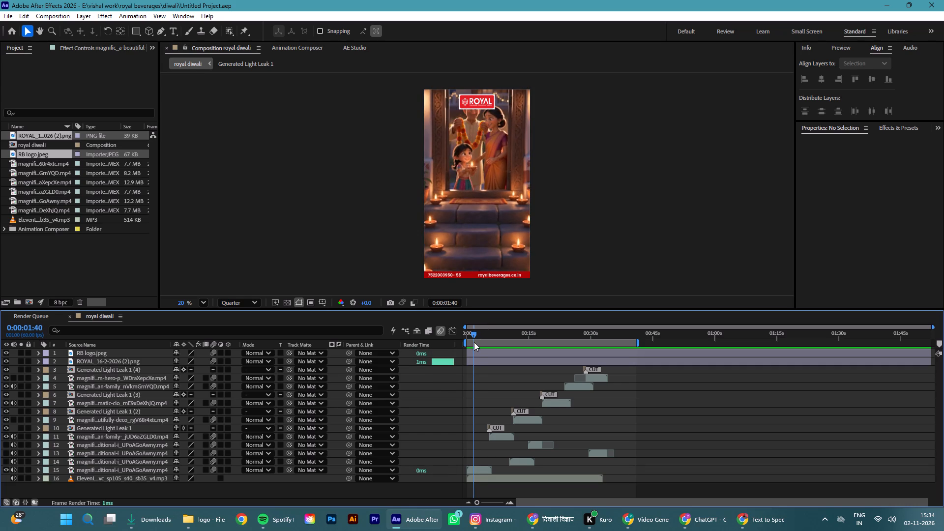
left_click_drag(474, 342, 461, 347)
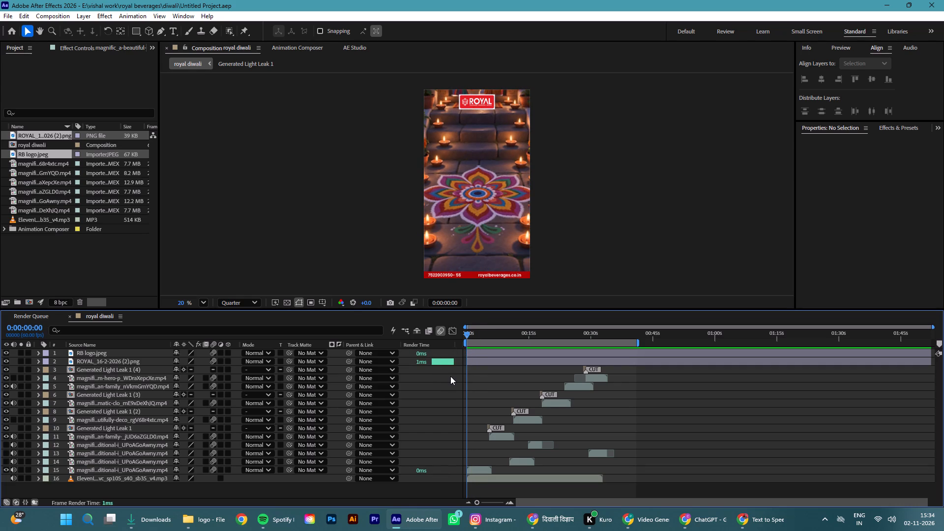
Minimize After Effects to bring up the Downloads folder in File Explorer.
left_click(888, 1)
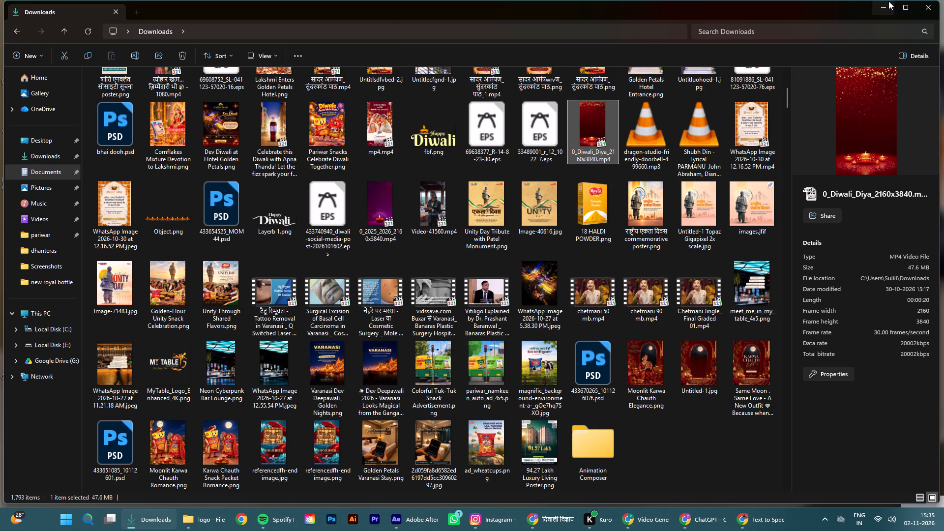
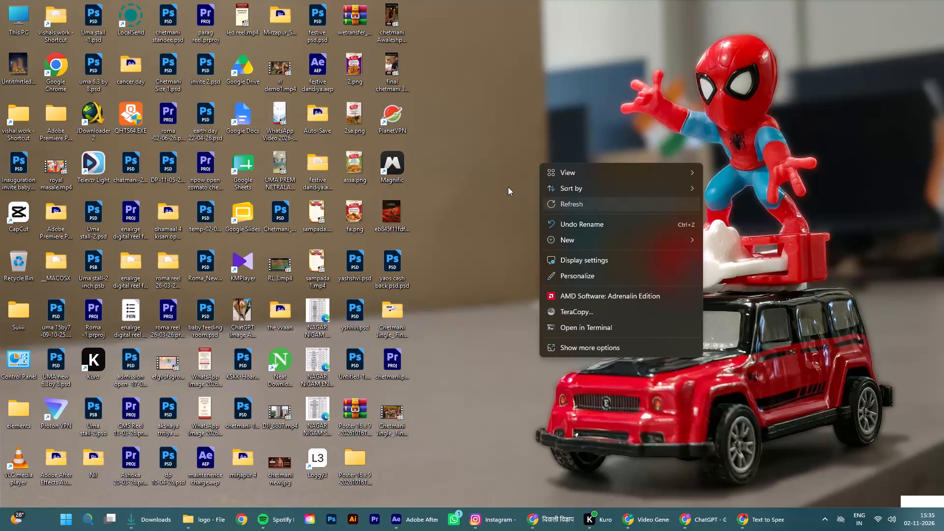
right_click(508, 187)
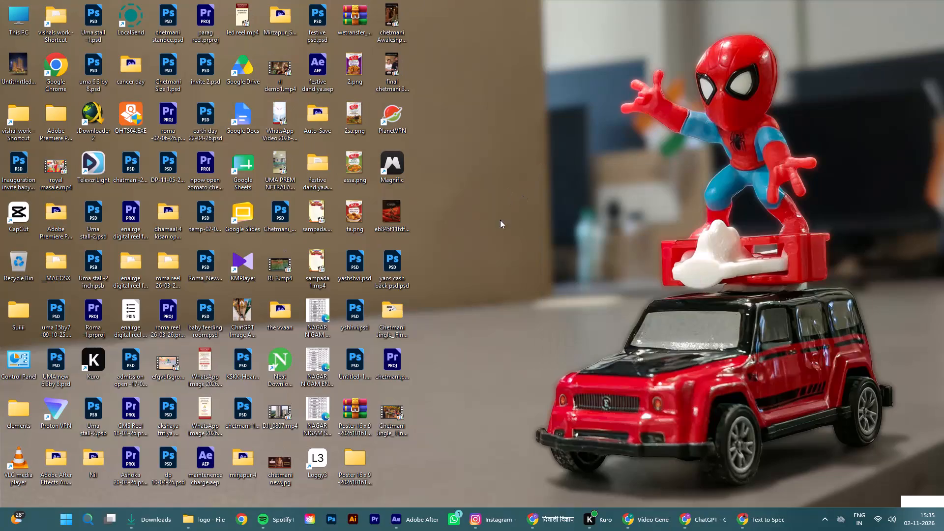
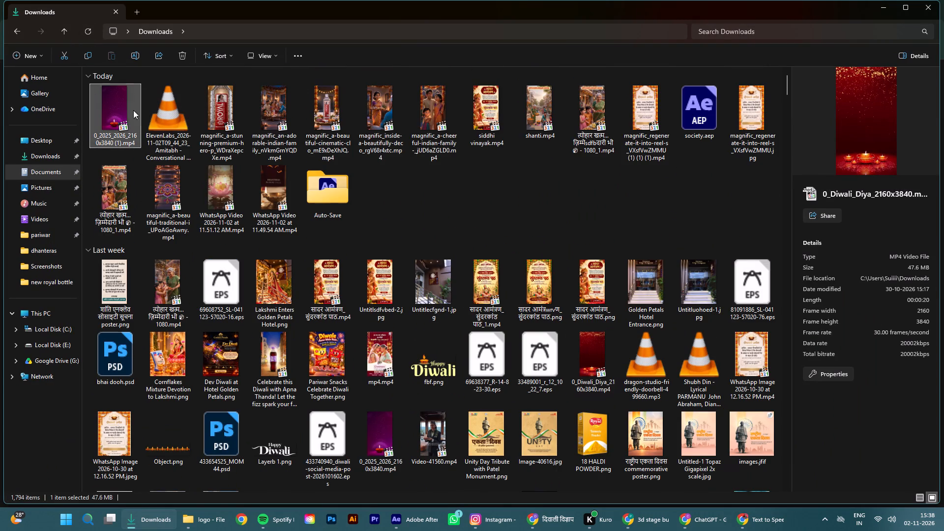
left_click_drag(119, 102, 245, 474)
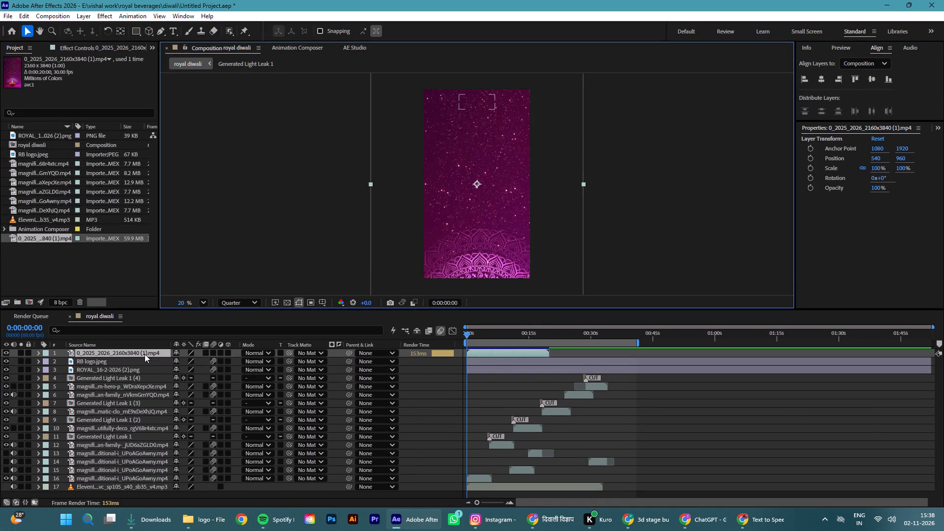
Place the diya background layer directly beneath the bottle hero clip and shift it to start at about 31 seconds, overlapping that clip's end.
left_click_drag(145, 354, 146, 392)
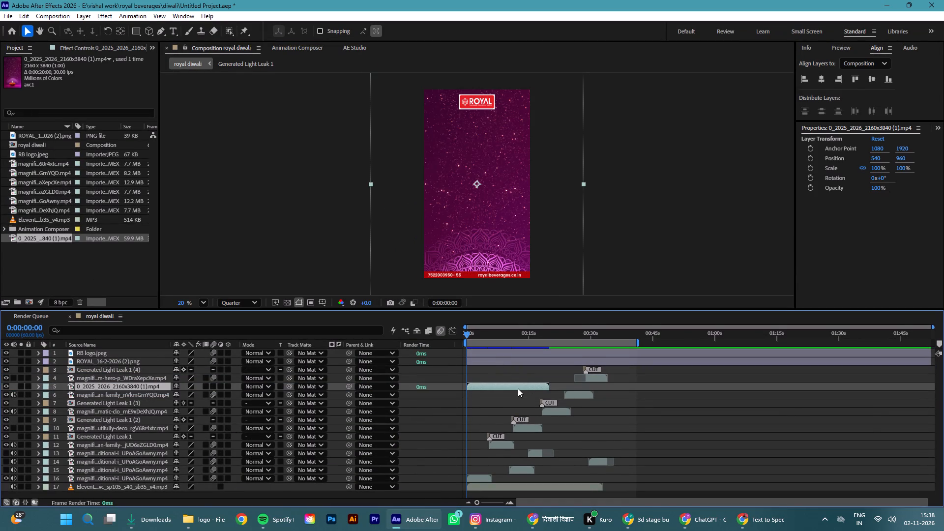
left_click_drag(518, 387, 650, 396)
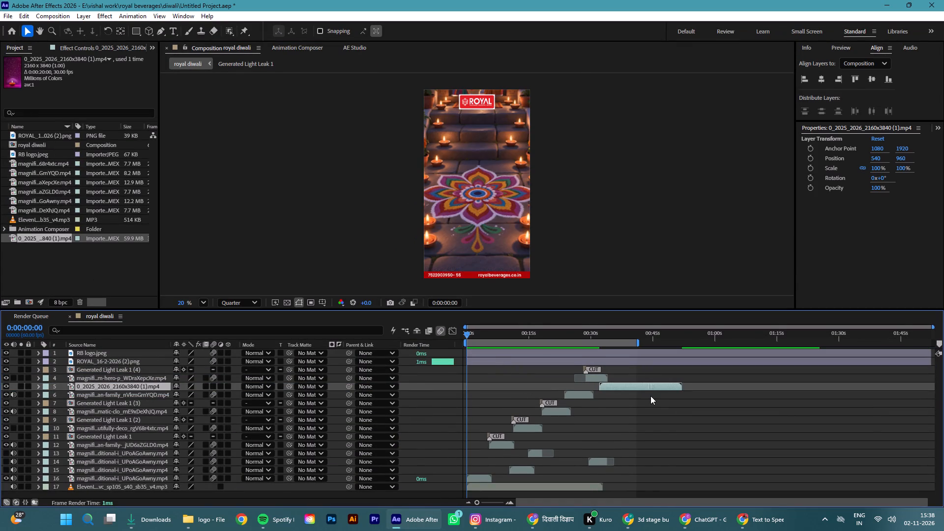
left_click_drag(650, 396, 649, 395)
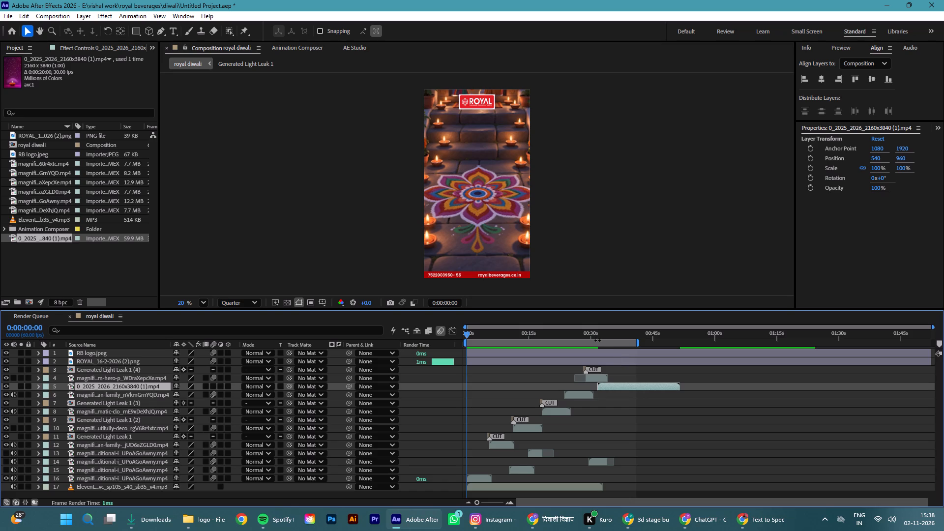
left_click(596, 333)
left_click_drag(596, 332, 602, 335)
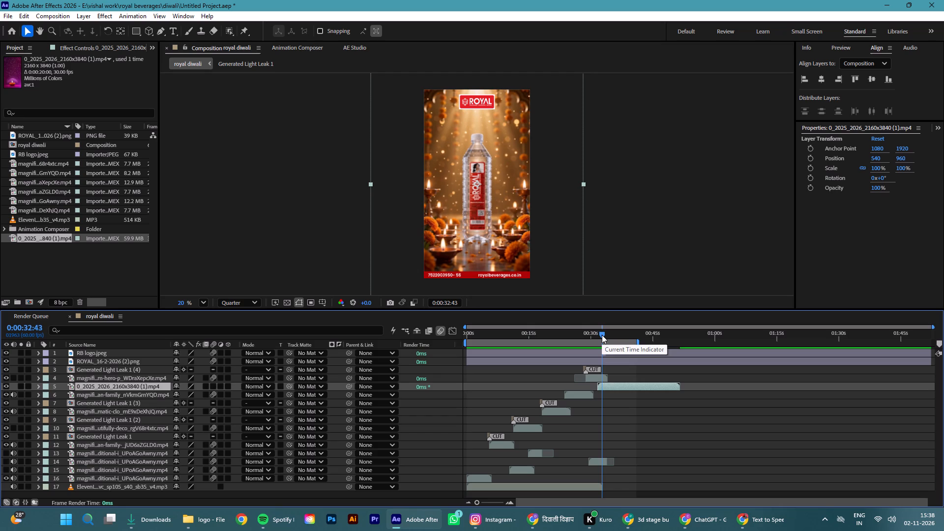
left_click(602, 335)
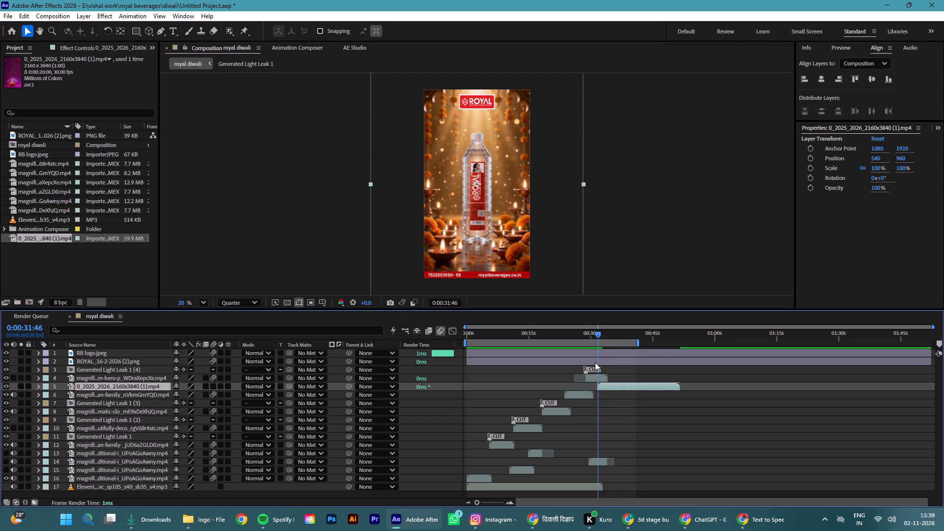
left_click(610, 386)
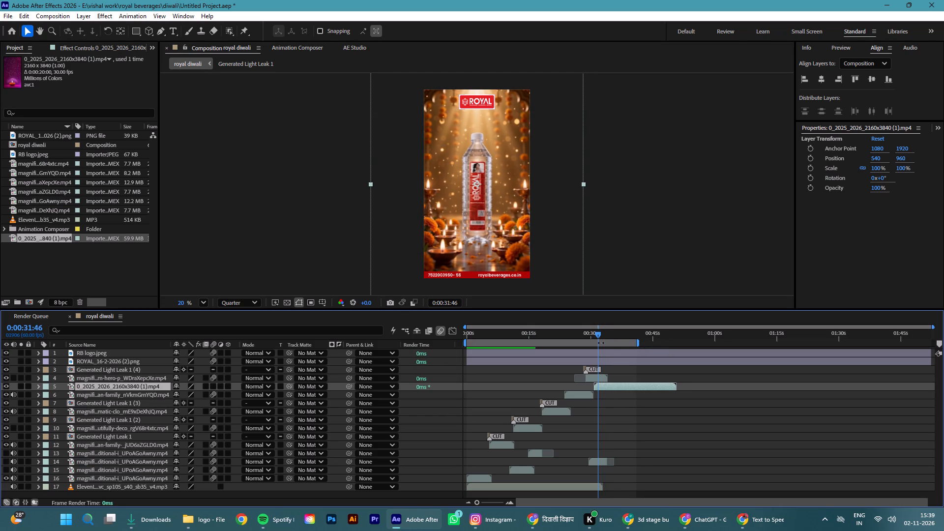
Preview the ending, then keyframe the bottle hero clip's opacity from 100% at 0:00:32:18 to 0% at 0:00:33:33.
left_click_drag(594, 336, 584, 340)
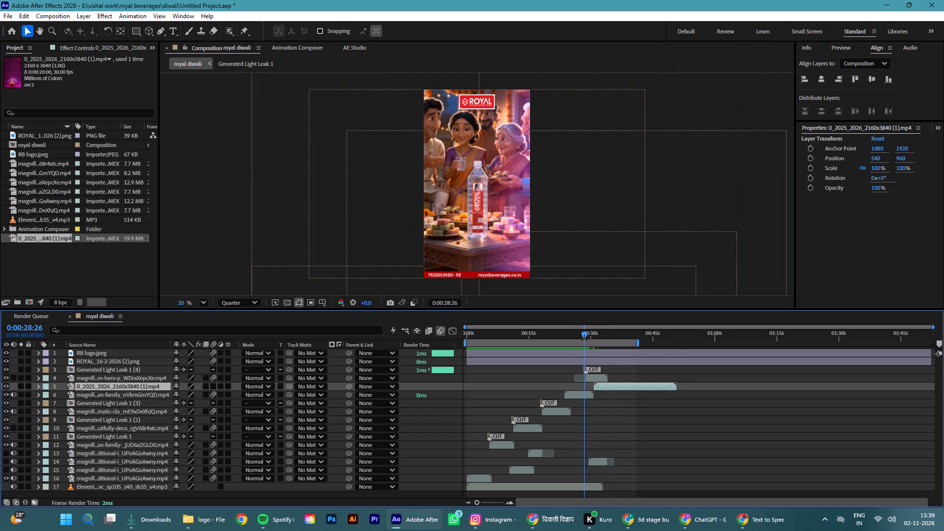
key("space")
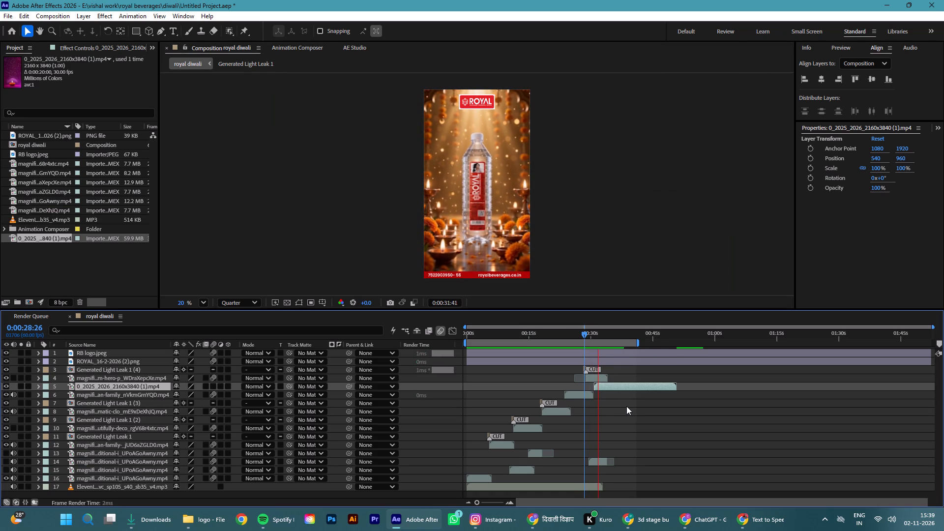
key("space")
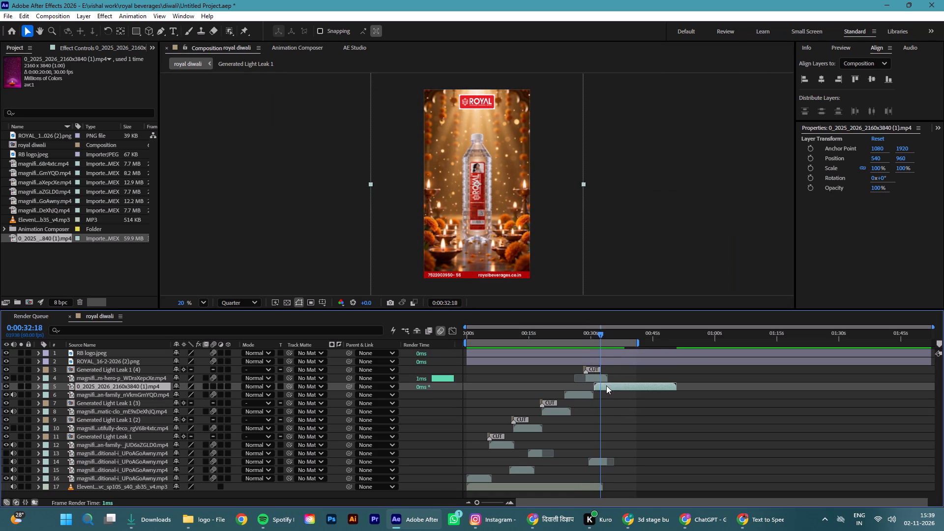
left_click(595, 377)
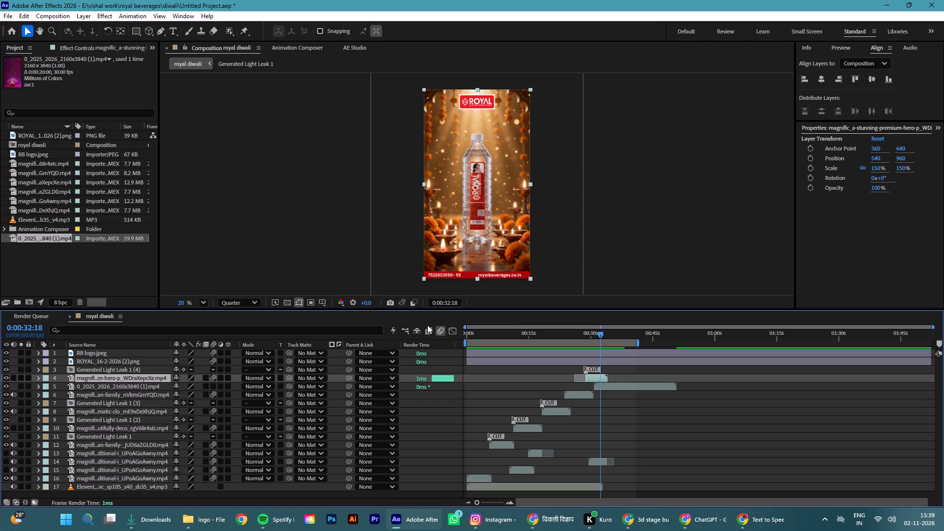
key("t")
left_click(62, 386)
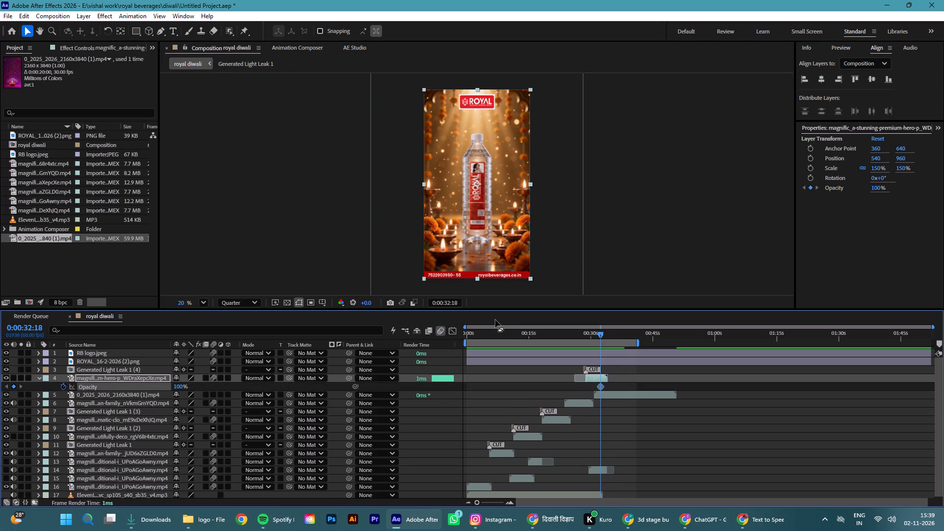
left_click_drag(601, 334, 606, 334)
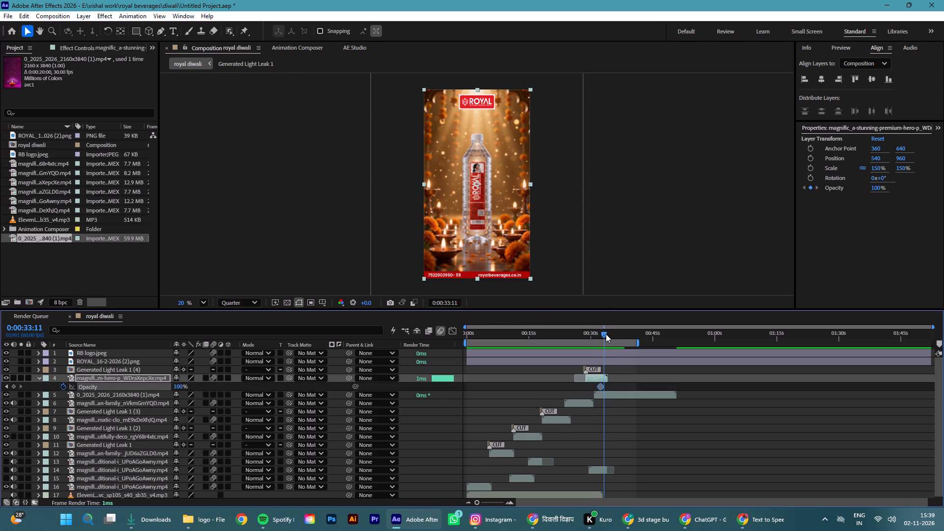
left_click_drag(606, 334, 606, 334)
left_click_drag(178, 387, 140, 380)
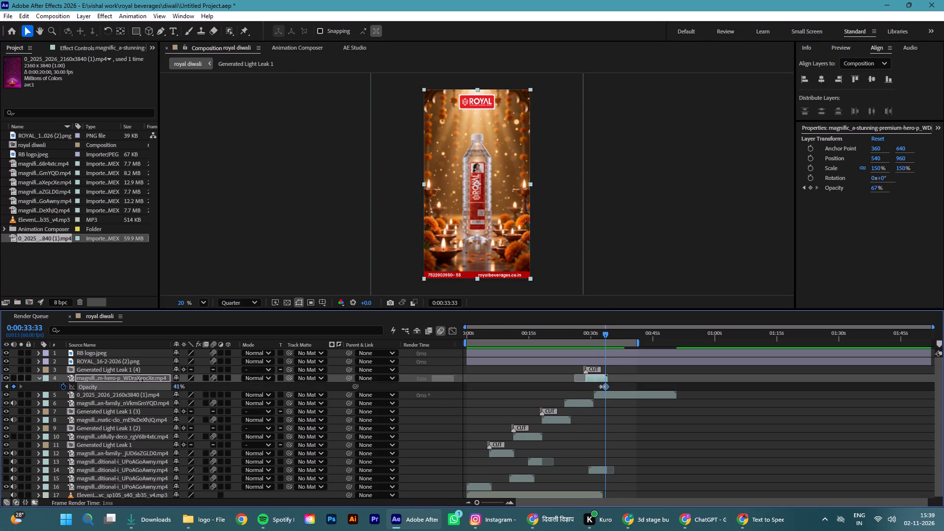
left_click_drag(140, 380, 97, 379)
Apply Easy Ease to both opacity keyframes of the bottle hero clip and play back the fade into the diya background.
left_click_drag(616, 386, 615, 387)
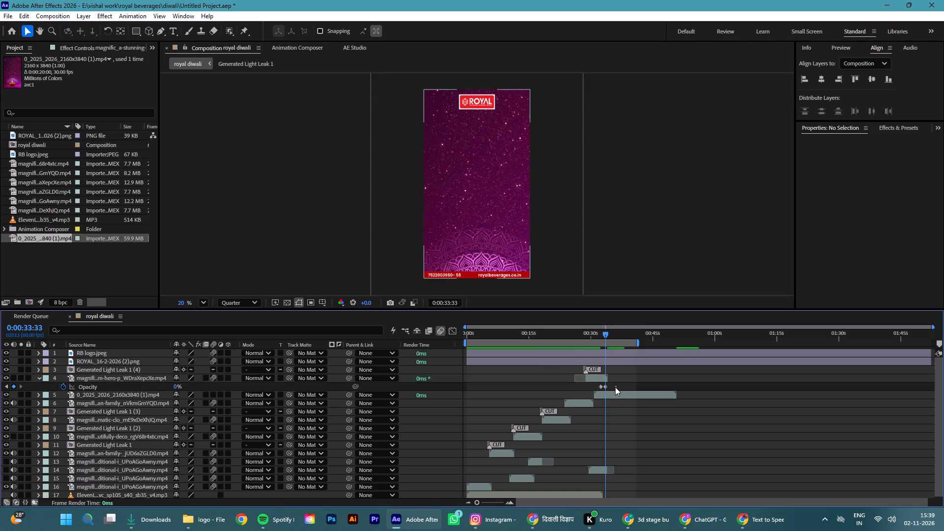
left_click_drag(615, 387, 586, 386)
key("F9")
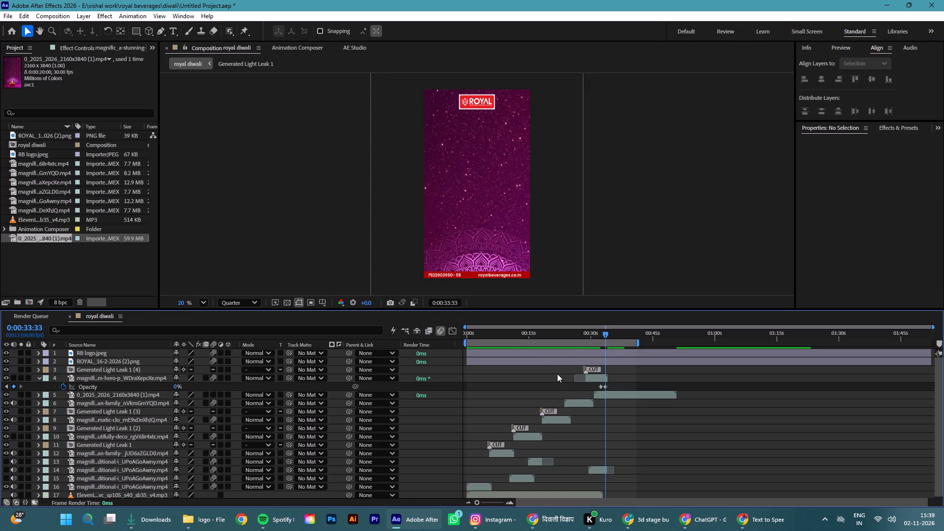
key("F9")
left_click_drag(613, 383, 579, 391)
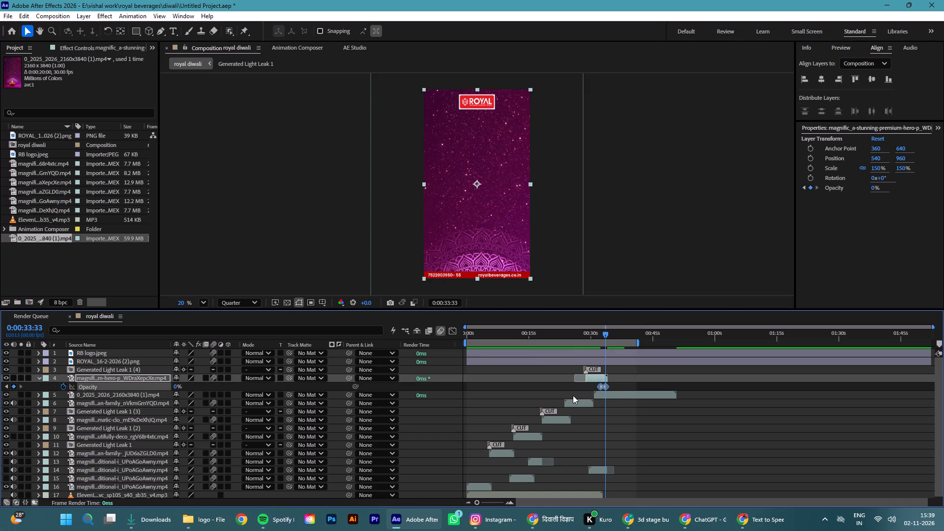
key("F9")
left_click(621, 391)
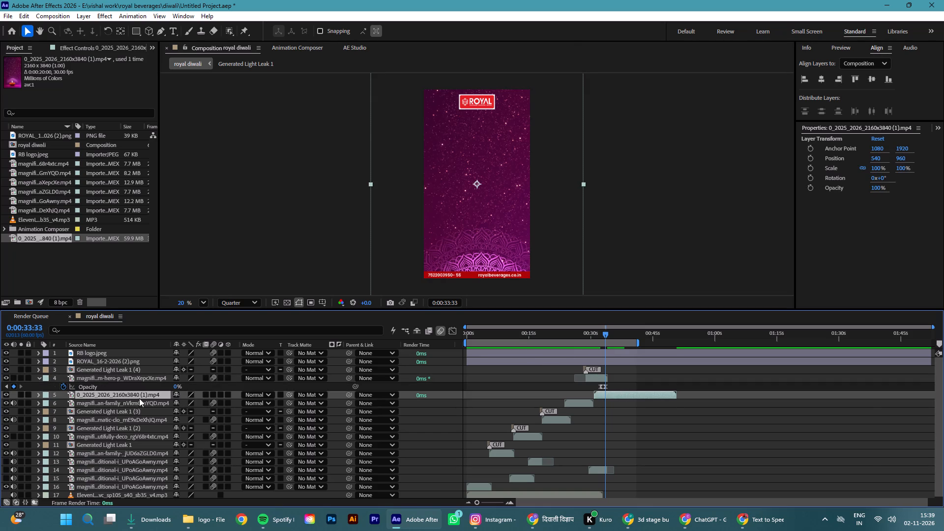
left_click(38, 376)
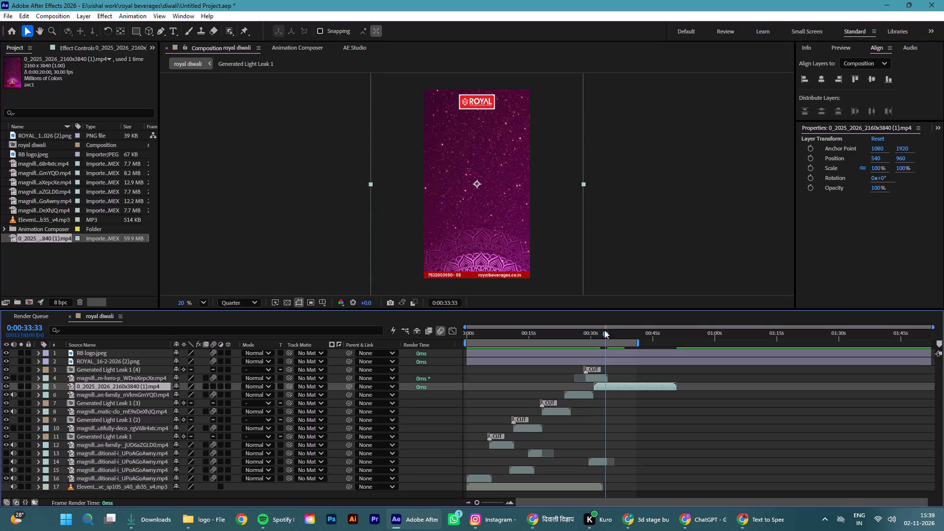
left_click_drag(604, 330, 596, 334)
key("space")
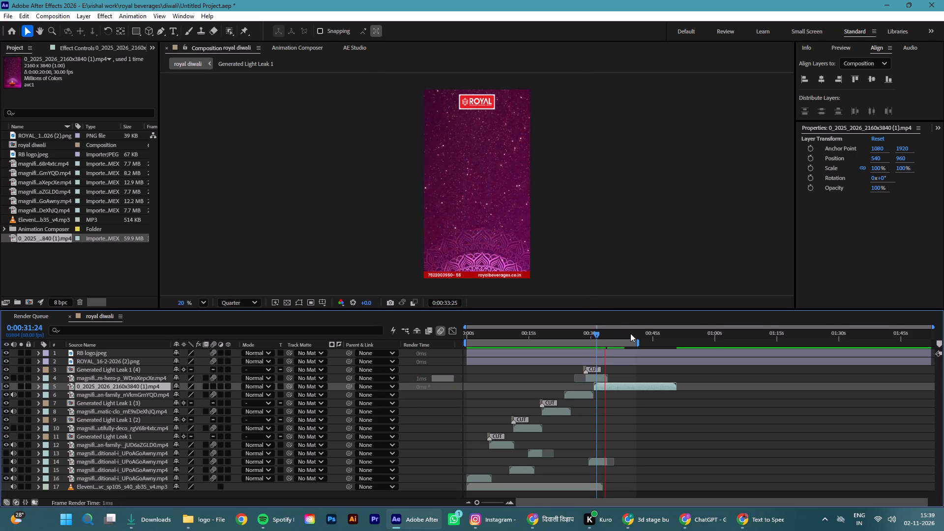
key("space")
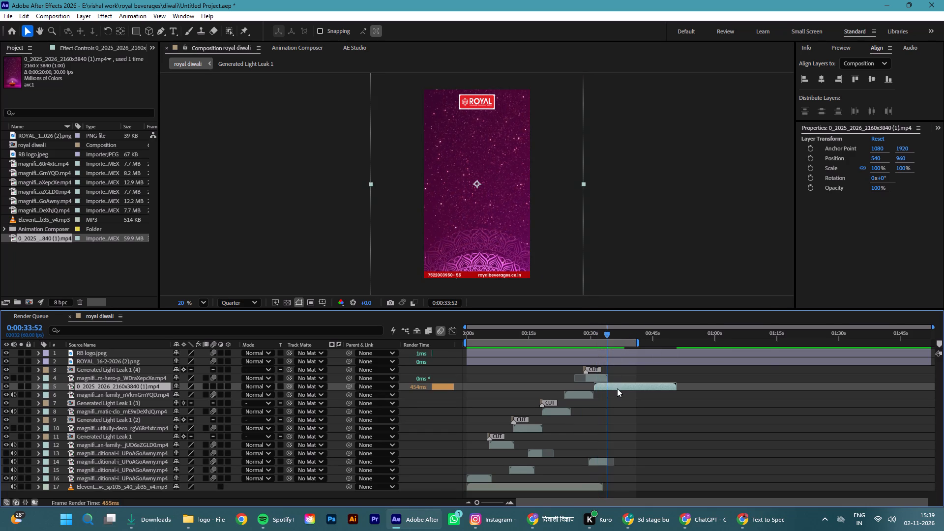
Fit the diya background layer to the composition size.
left_click(617, 388)
right_click(617, 388)
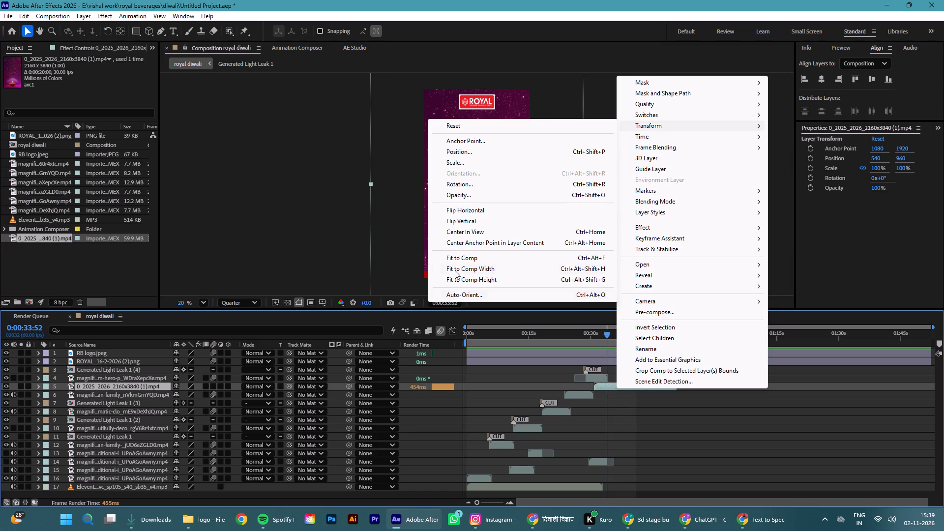
left_click(457, 256)
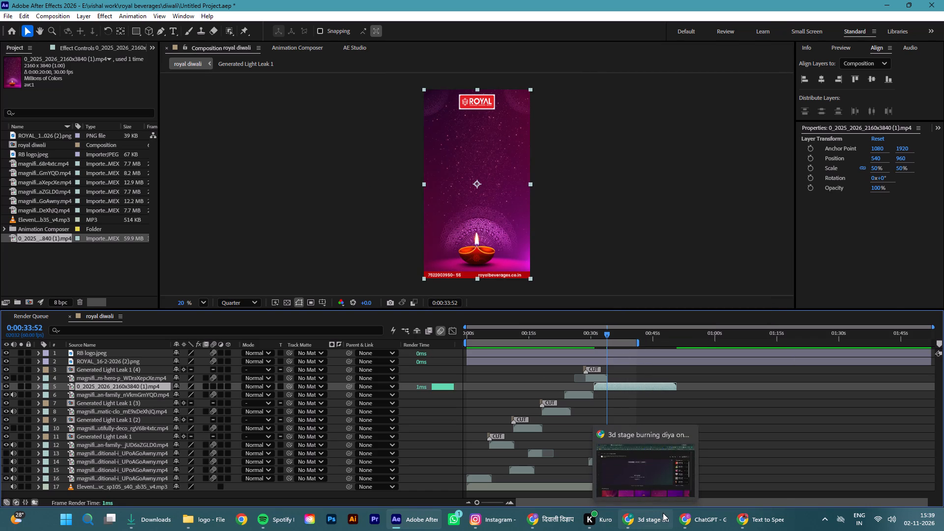
Browse the Downloads folder for a Happy Diwali title graphic and open fbf.png to check it.
left_click(195, 520)
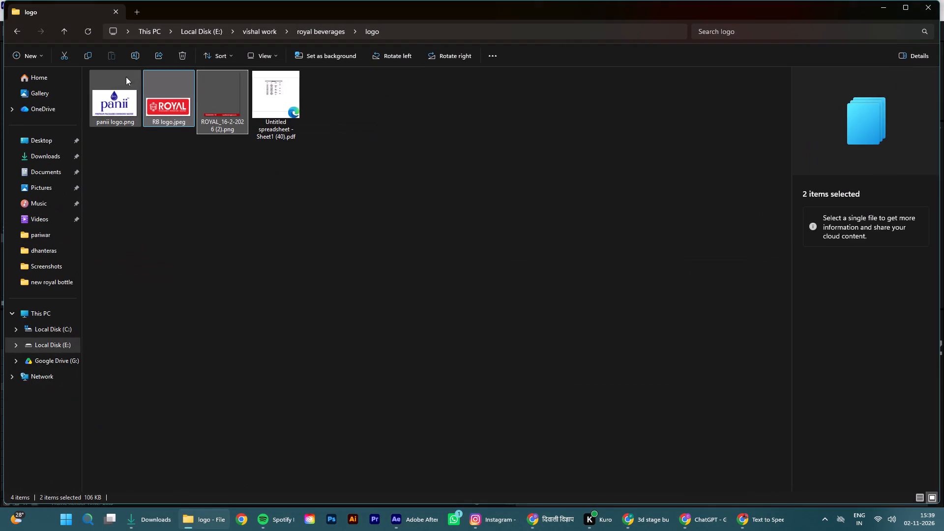
left_click(149, 515)
left_click(89, 33)
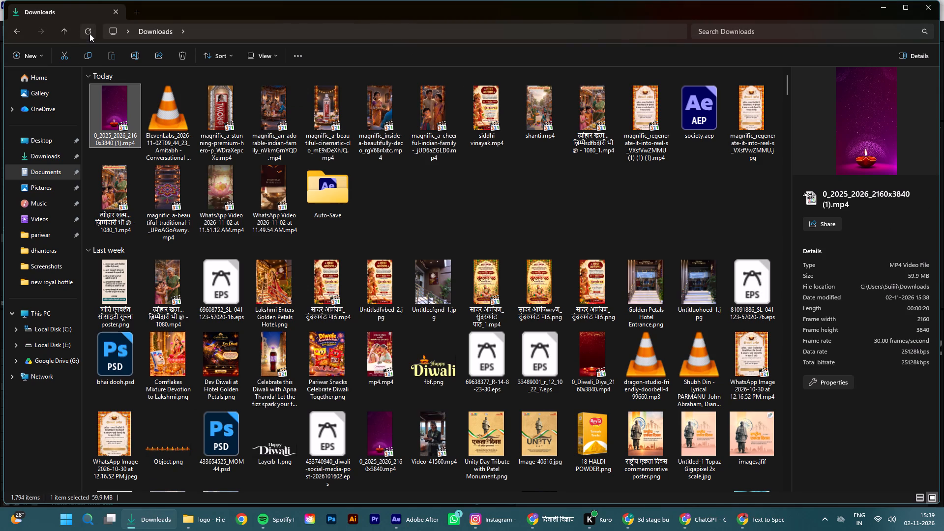
left_click(86, 30)
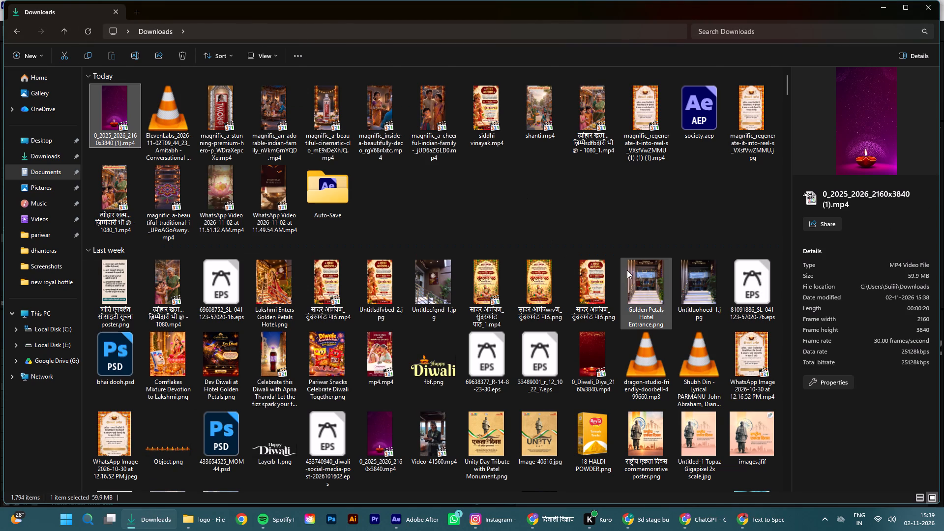
scroll(627, 270, "down", 1)
scroll(627, 270, "up", 1)
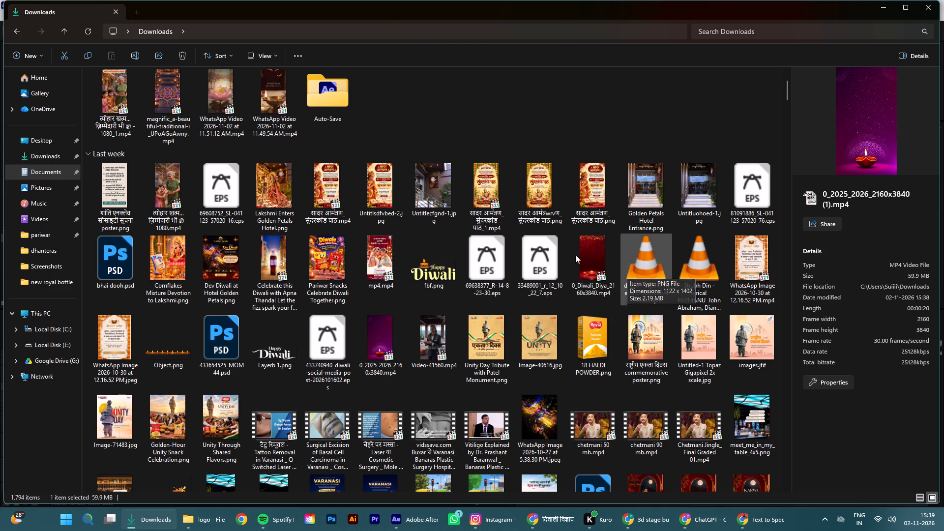
double_click(428, 263)
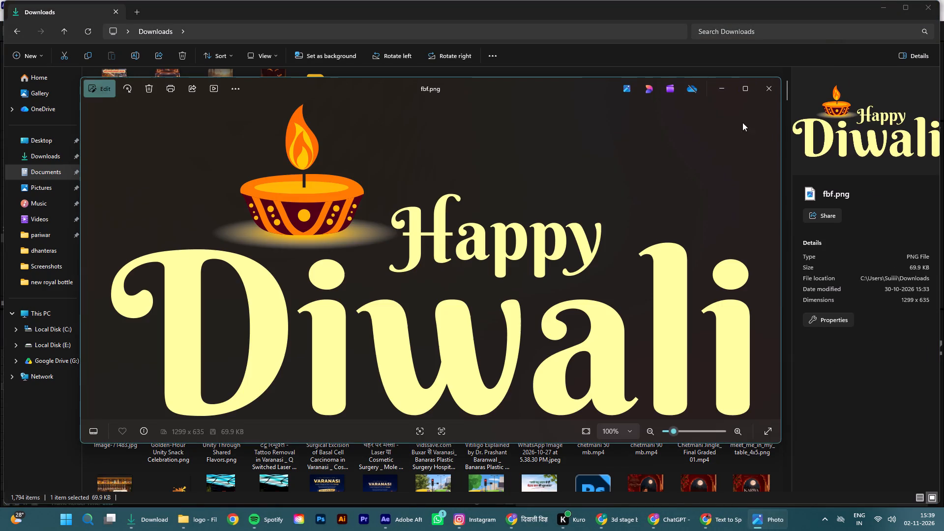
left_click(774, 89)
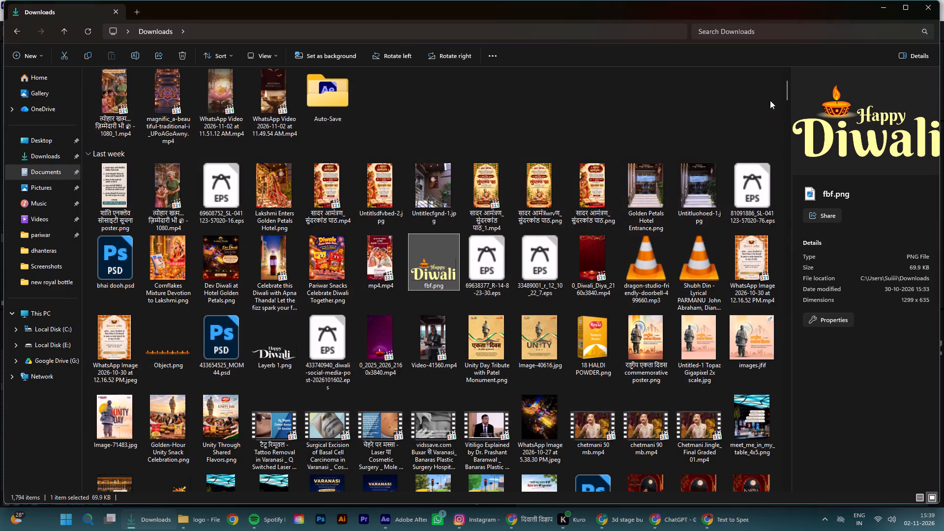
scroll(629, 223, "down", 3)
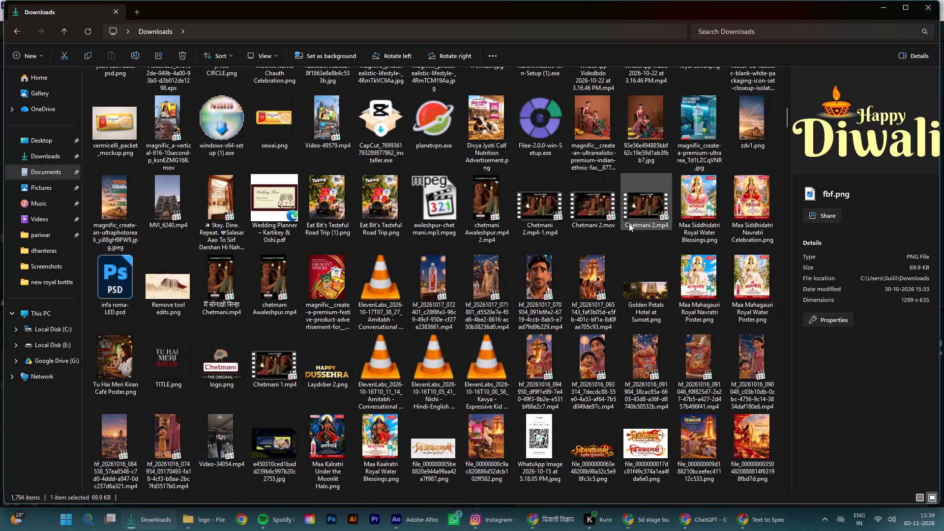
scroll(629, 223, "up", 7)
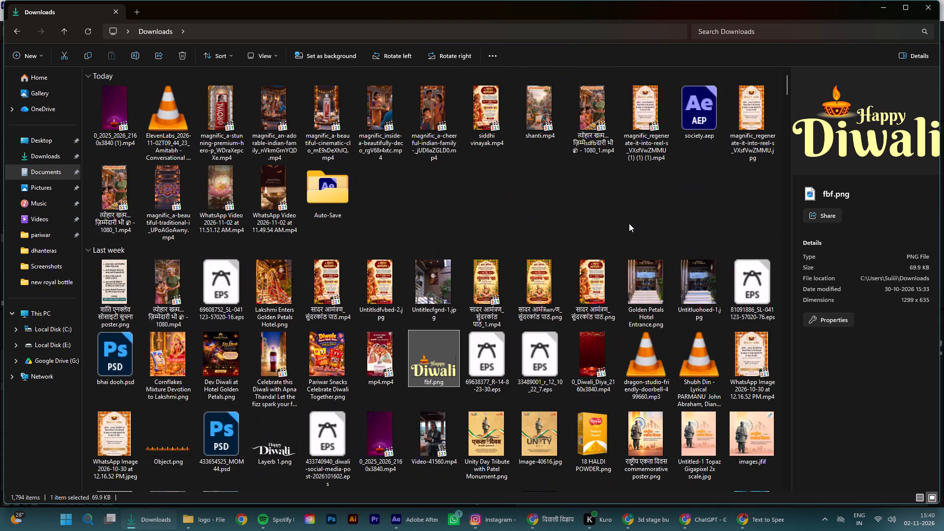
scroll(629, 223, "up", 2)
Add fbf.png to the royal diwali composition and place it between the bottle hero clip and the diya background.
left_click(424, 365)
left_click_drag(433, 357, 464, 428)
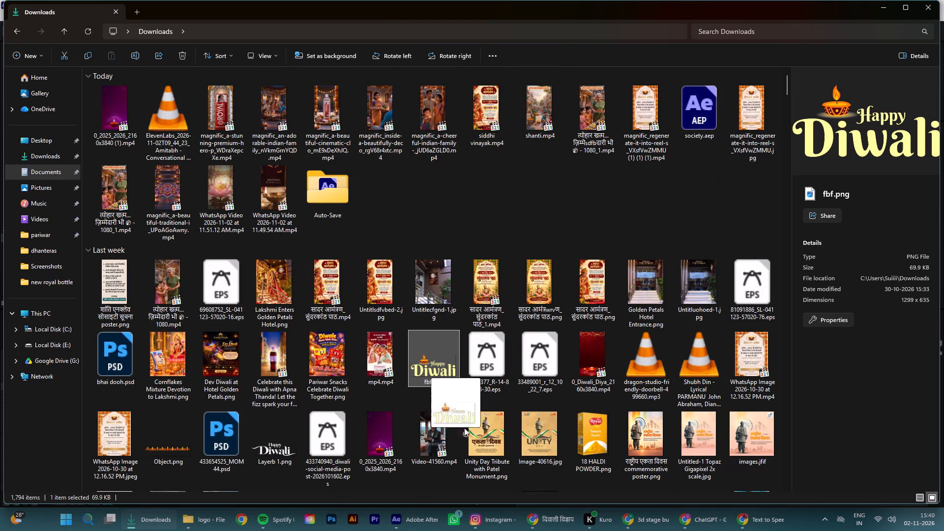
left_click_drag(464, 428, 127, 437)
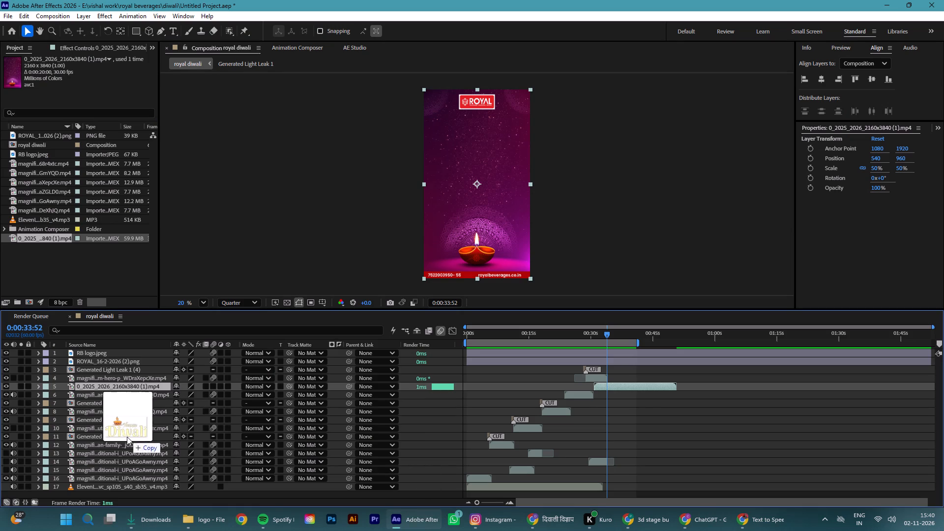
left_click_drag(127, 437, 125, 435)
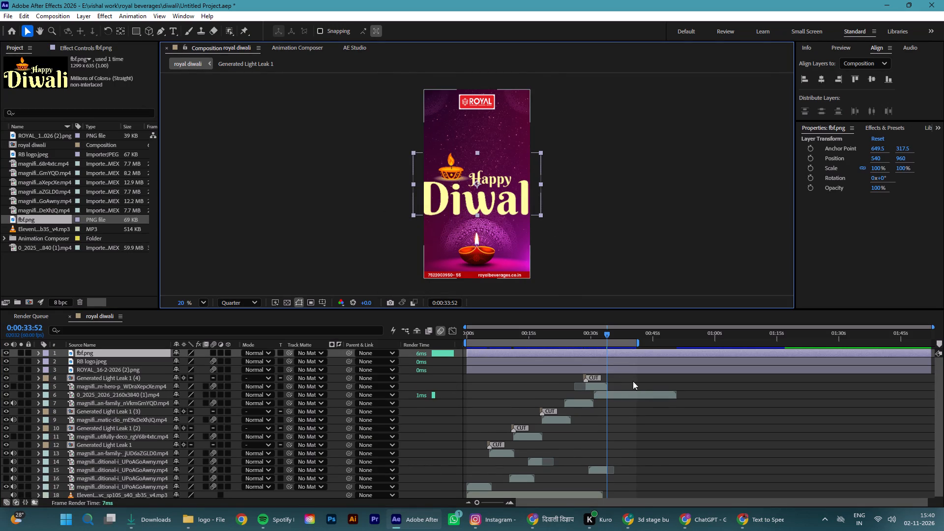
left_click_drag(98, 354, 99, 390)
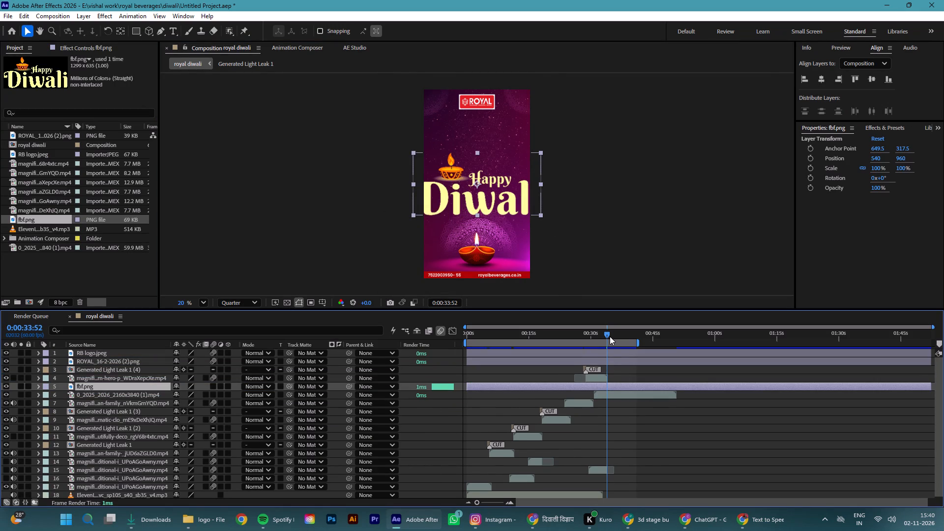
Trim the start of the Happy Diwali title layer to 0:00:33:47, near the end of the bottle hero clip.
left_click(608, 336)
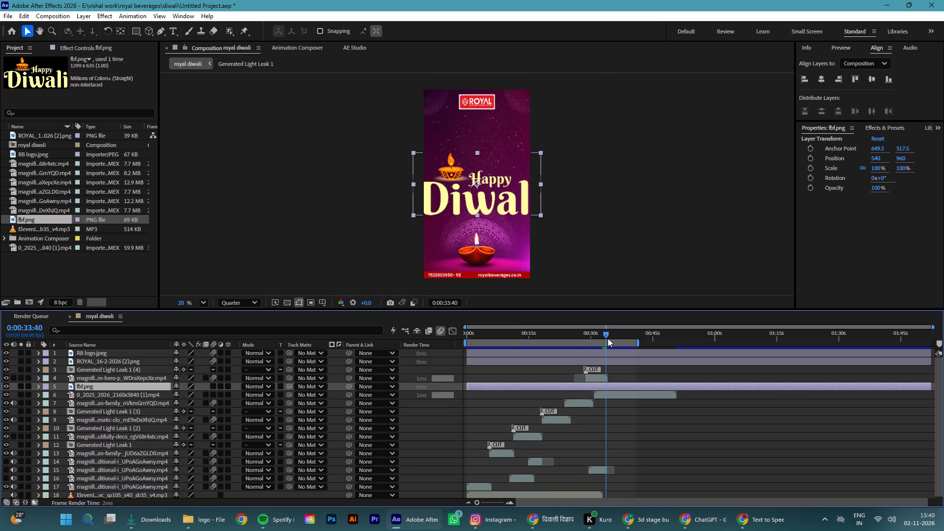
left_click(622, 386)
key("alt+bracketleft")
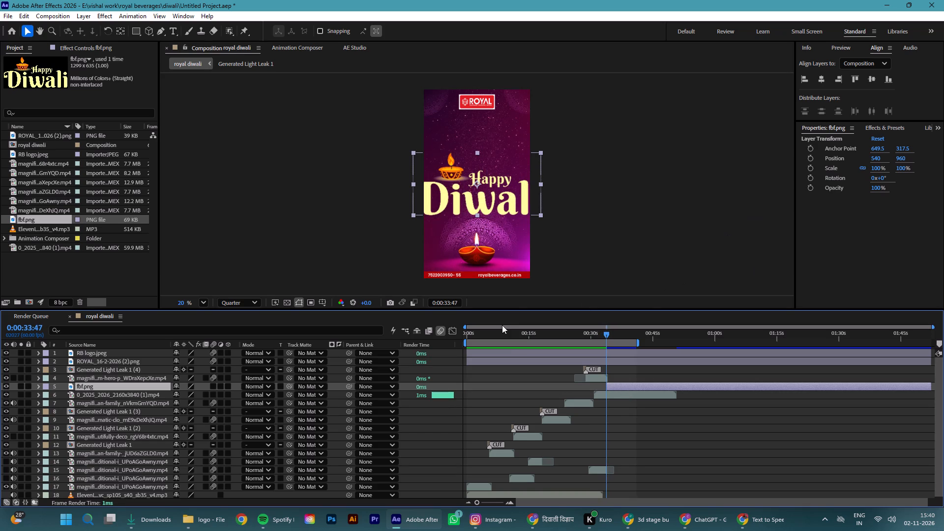
Scale the Happy Diwali title to 56% and move it up to a position of 540, 810.
key("s")
left_click_drag(202, 393, 184, 398)
key("shift+Up")
key("shift+Up")
key("shift+Up")
key("shift+Up")
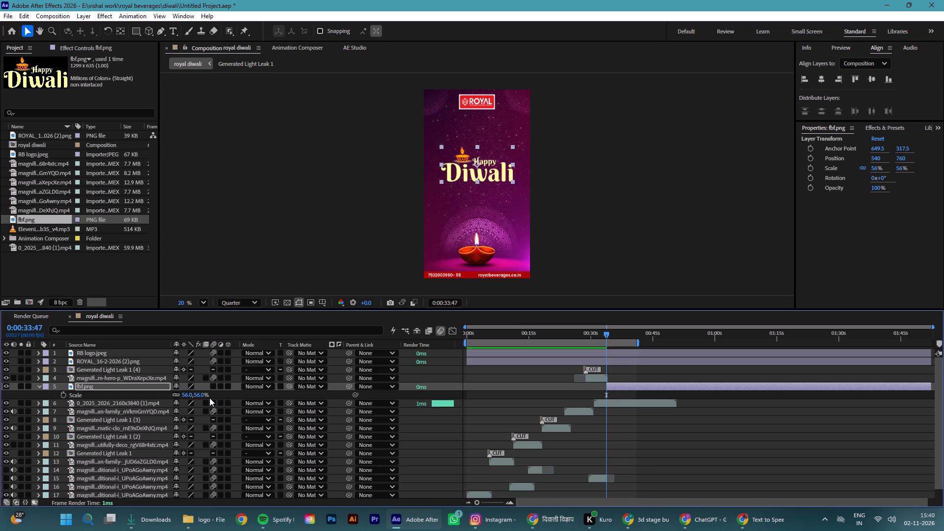
key("shift+Down")
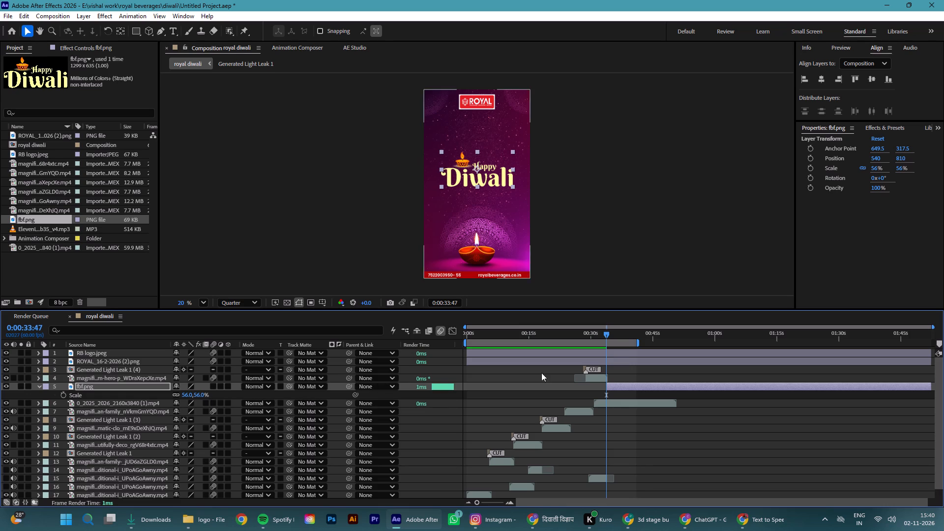
Apply the Demo Ease Fade & Scale 02 motion preset from AE Studio to the Happy Diwali title as an In animation.
left_click(628, 381)
left_click(626, 389)
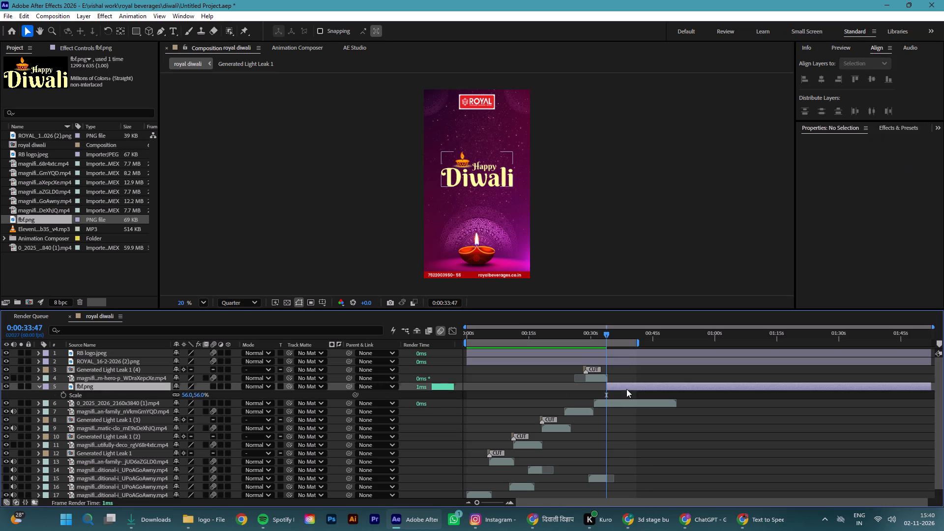
left_click(346, 49)
left_click(216, 82)
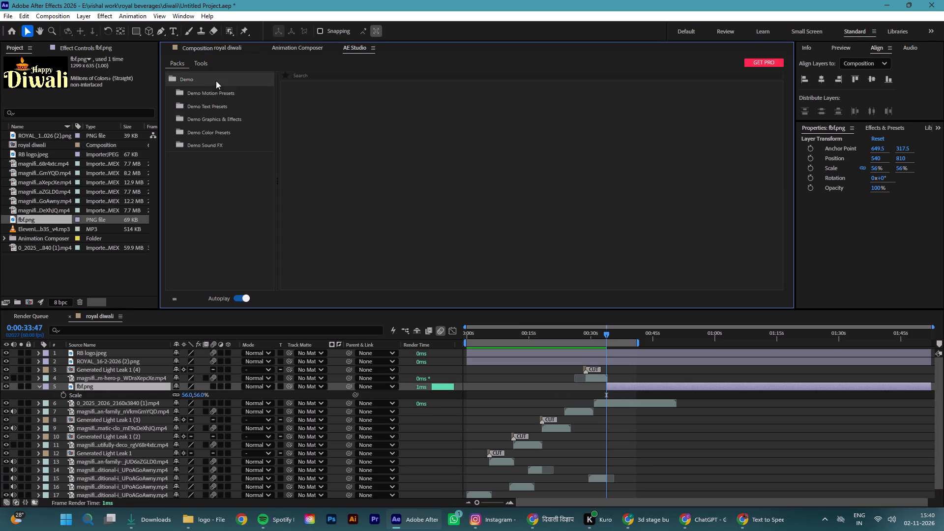
left_click(217, 92)
left_click(647, 113)
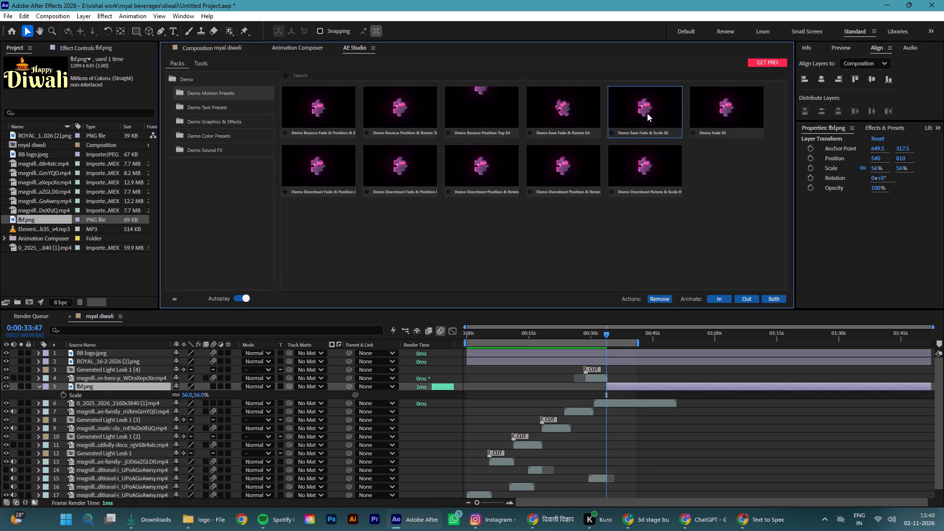
left_click(716, 298)
left_click(610, 388)
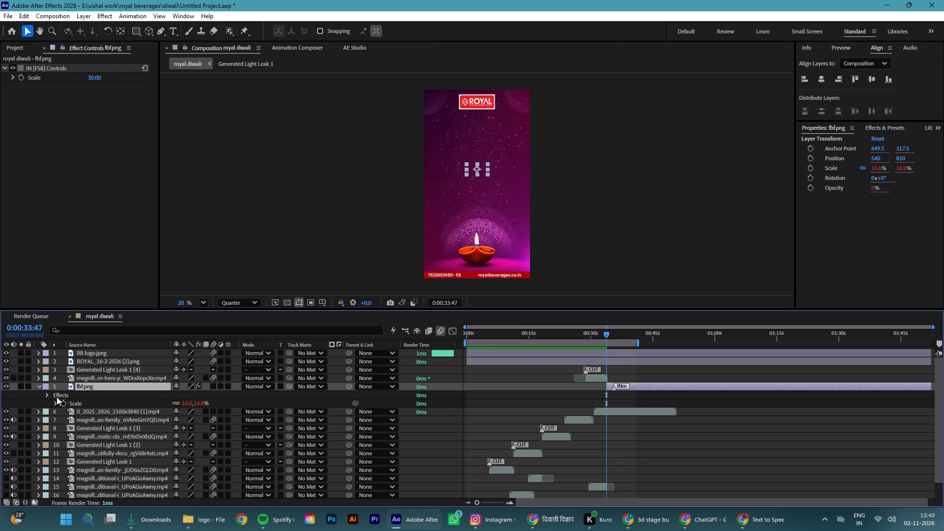
left_click(40, 389)
Play back the transition from 0:00:31:39 and scrub over the title's entrance to check it.
left_click_drag(604, 337, 594, 338)
key("space")
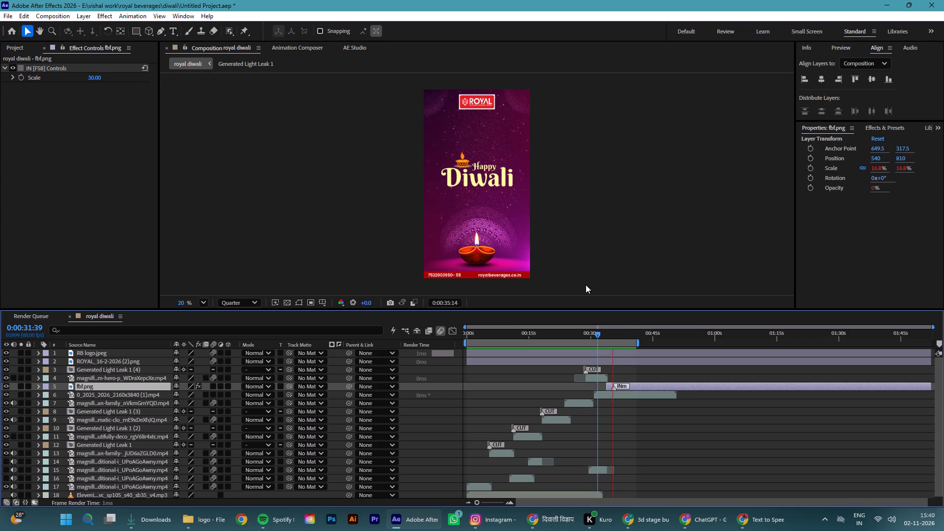
key("space")
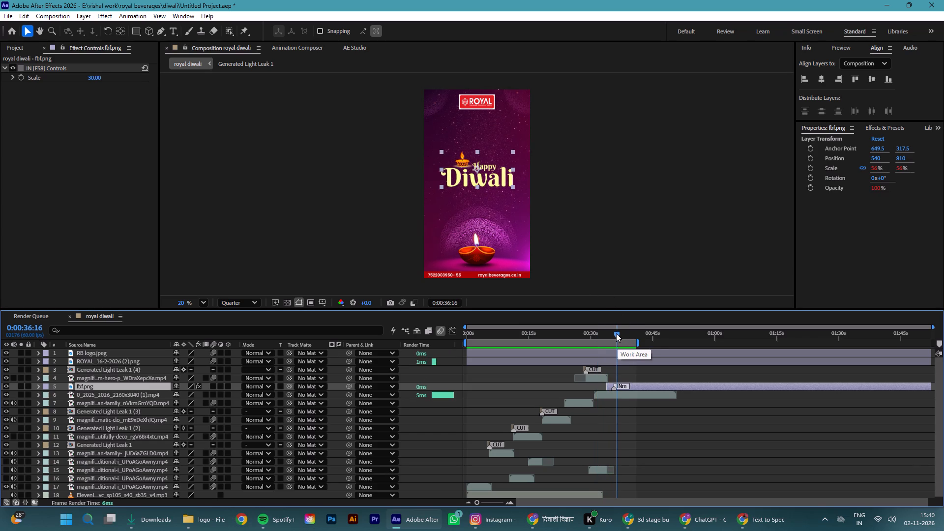
left_click_drag(616, 333, 598, 338)
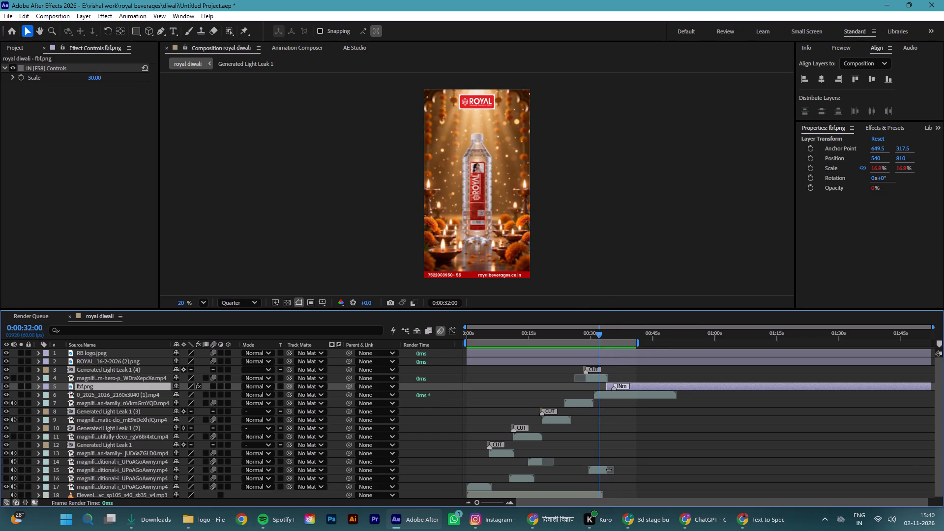
left_click_drag(596, 337, 597, 344)
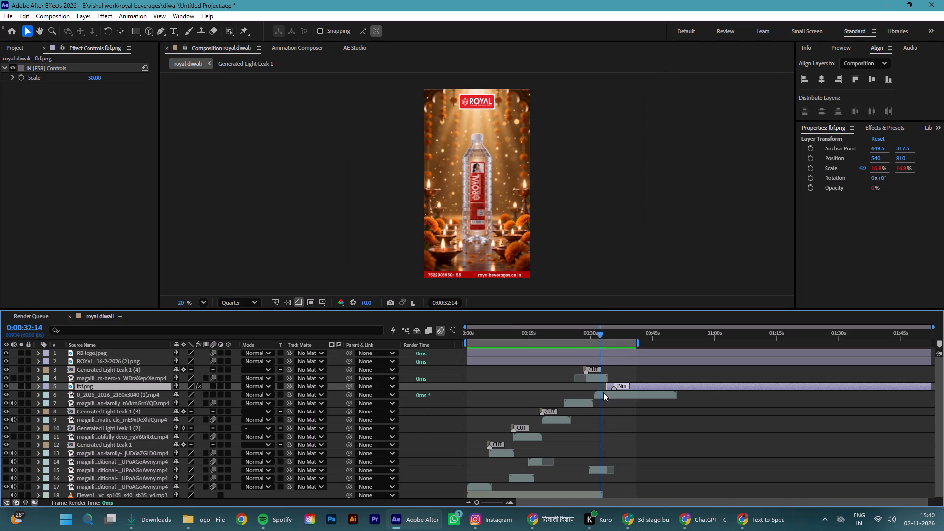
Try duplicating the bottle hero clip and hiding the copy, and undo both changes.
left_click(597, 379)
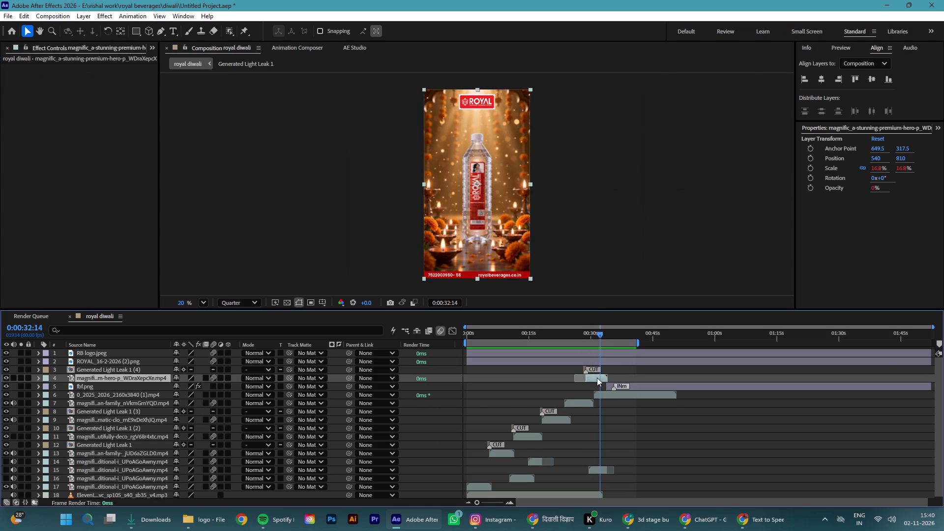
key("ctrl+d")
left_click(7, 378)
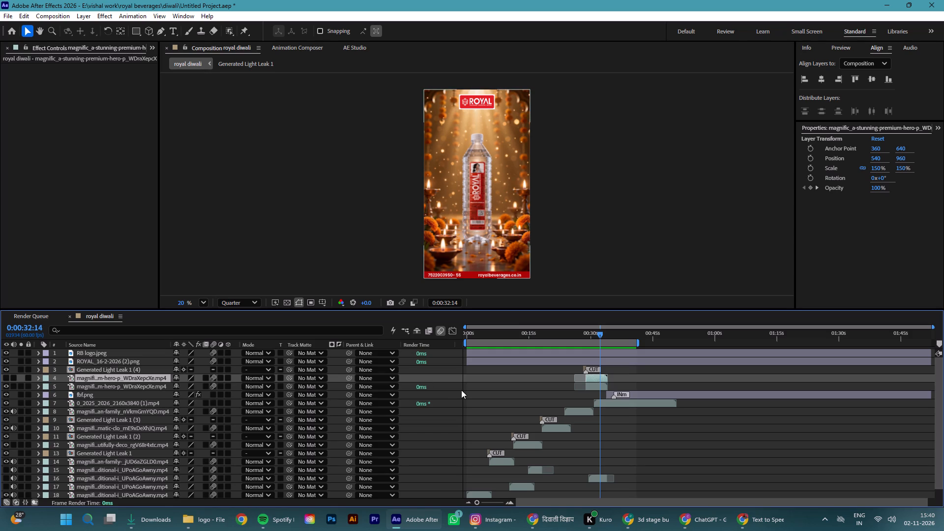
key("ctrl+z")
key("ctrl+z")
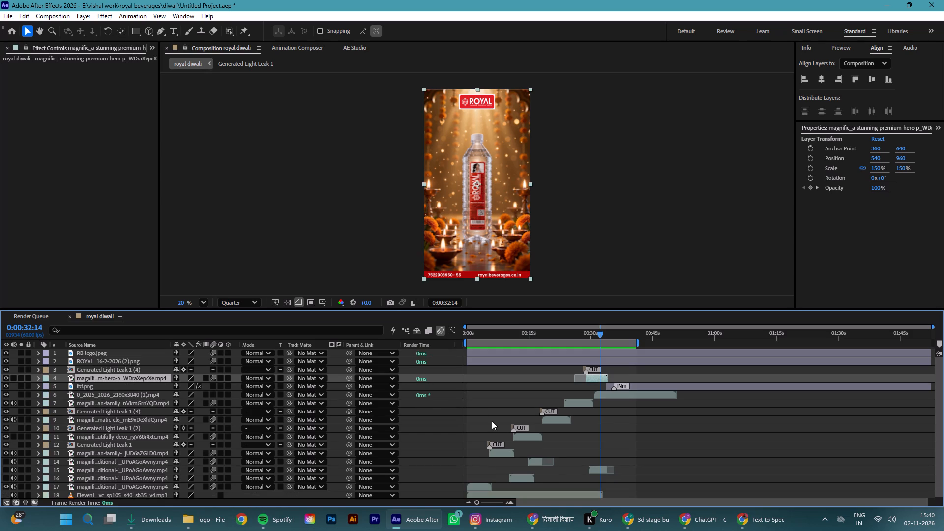
Duplicate the hidden beautiful-traditional clip that starts near 30 seconds and shift the copy to start at about 33 seconds.
left_click(595, 469)
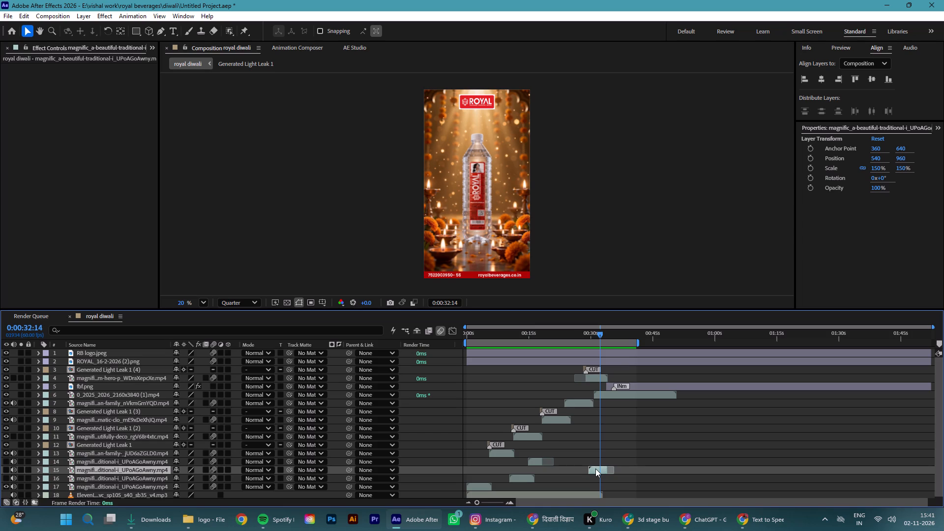
key("ctrl+d")
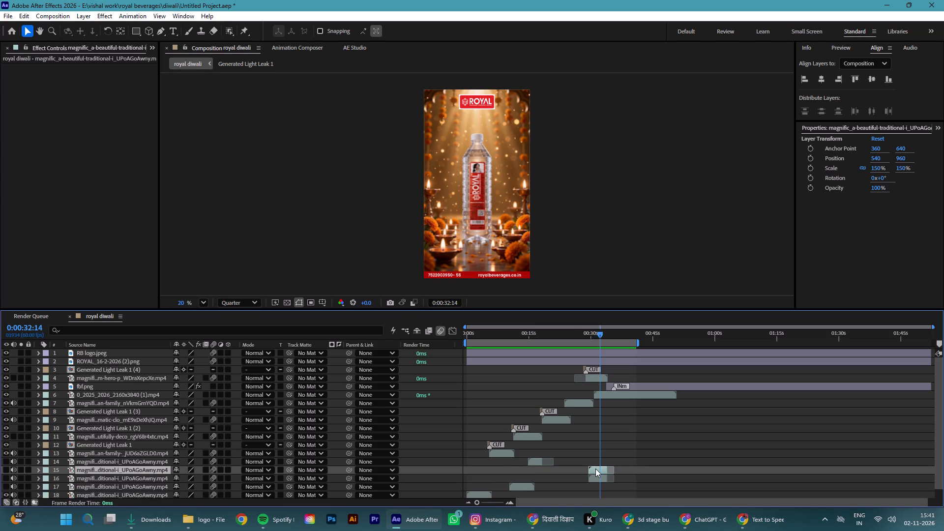
left_click_drag(595, 468, 610, 468)
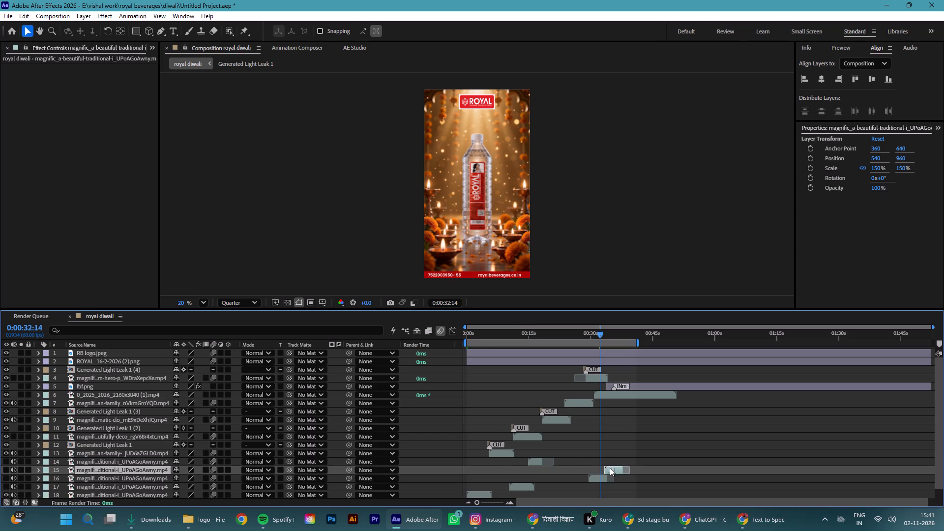
left_click_drag(610, 468, 612, 467)
Shorten the work area so it ends at about 0:00:37:35, after the Happy Diwali title has appeared.
left_click_drag(600, 334, 621, 344)
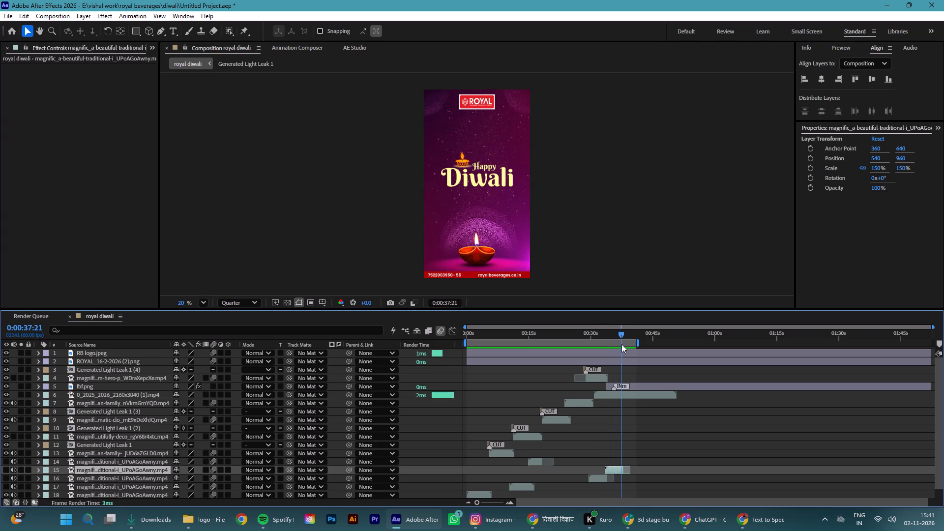
left_click_drag(621, 344, 624, 345)
left_click(622, 331)
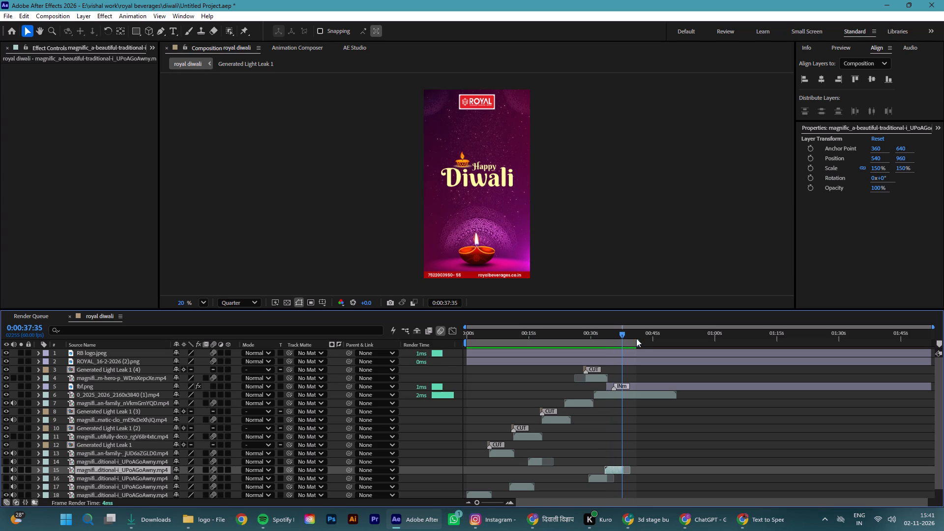
left_click_drag(639, 342, 624, 348)
Play back the ending from about 0:00:28:19 into the Happy Diwali end screen and save the project.
left_click_drag(621, 335, 583, 320)
key("space")
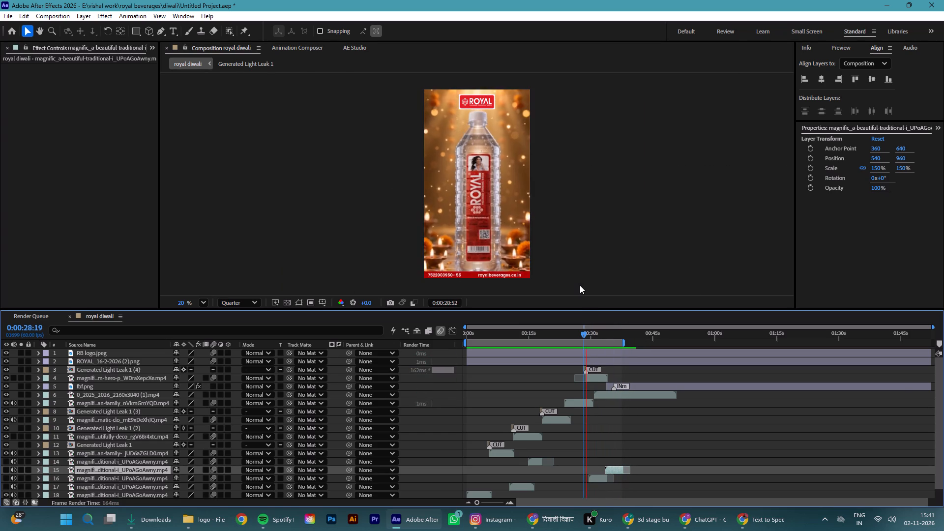
key("ctrl+s")
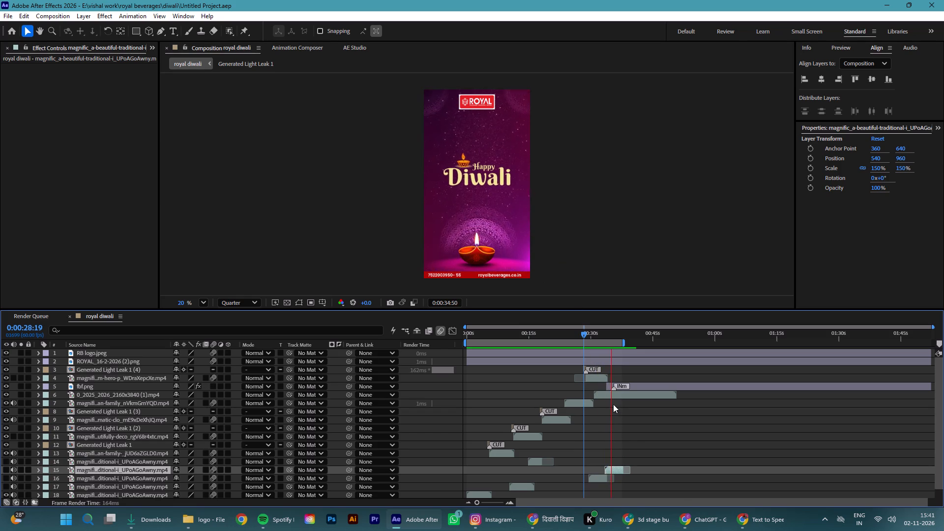
key("space")
left_click_drag(614, 334, 605, 339)
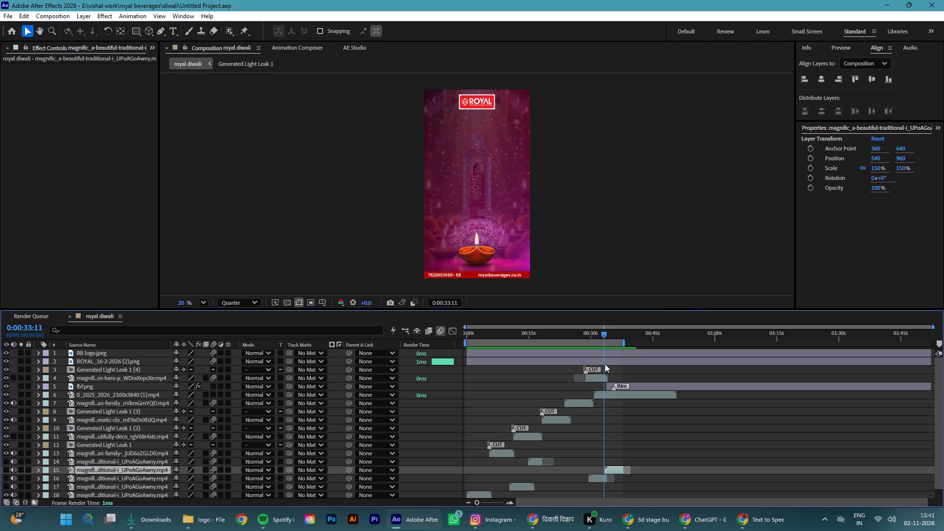
Delete the two Audio Levels keyframes on the hidden beautiful-traditional clip starting near 30 seconds, and play back from 0:00:30:34.
left_click(597, 478)
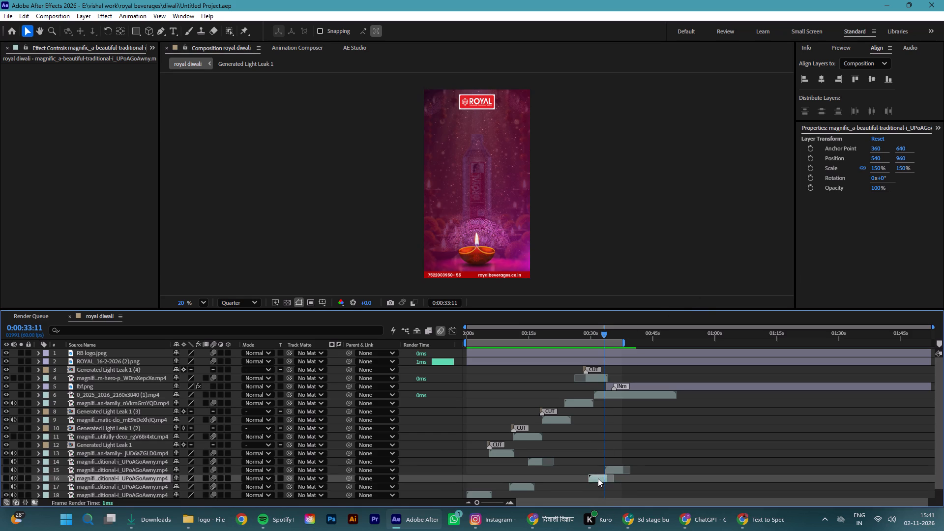
key("u")
left_click_drag(613, 488, 611, 488)
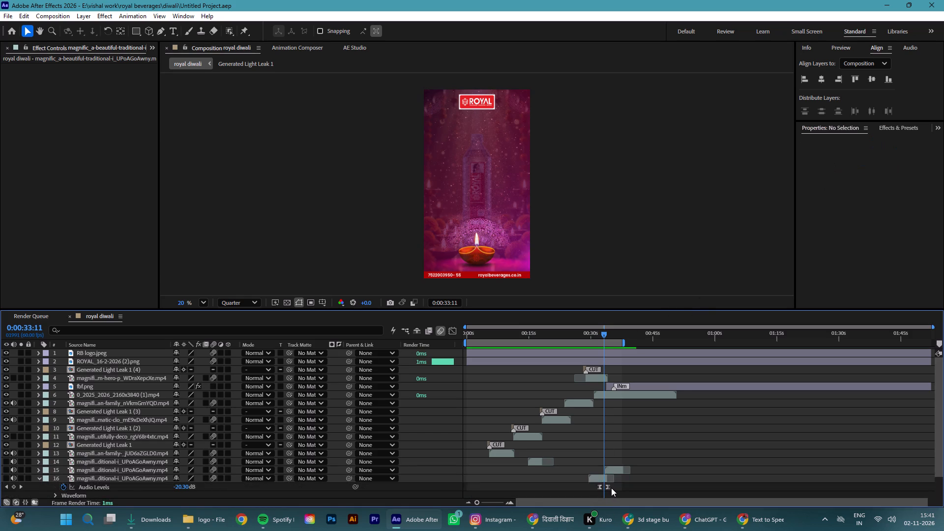
left_click_drag(611, 488, 596, 492)
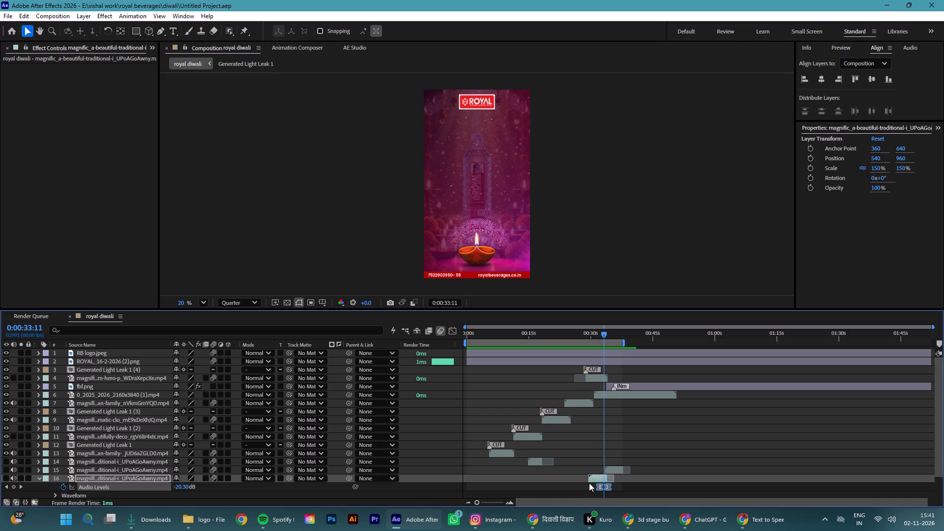
key("Delete")
left_click_drag(602, 334, 591, 340)
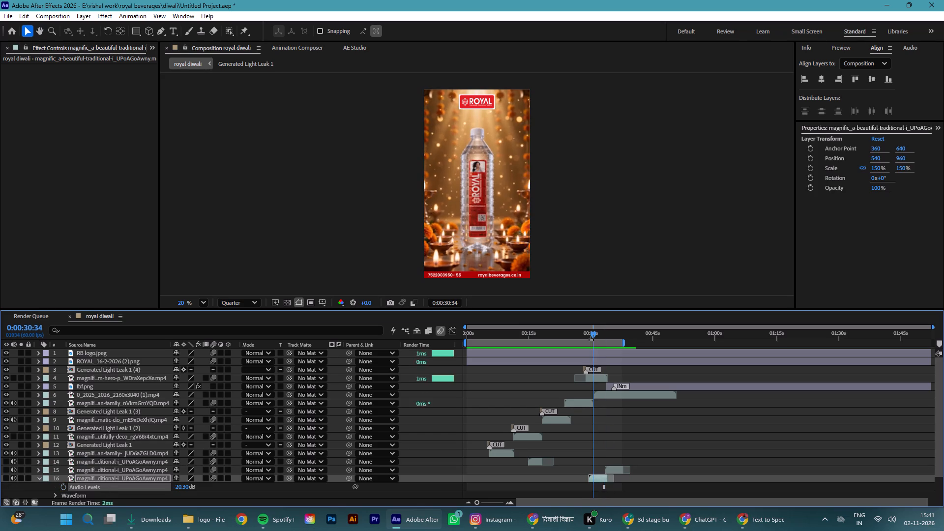
key("space")
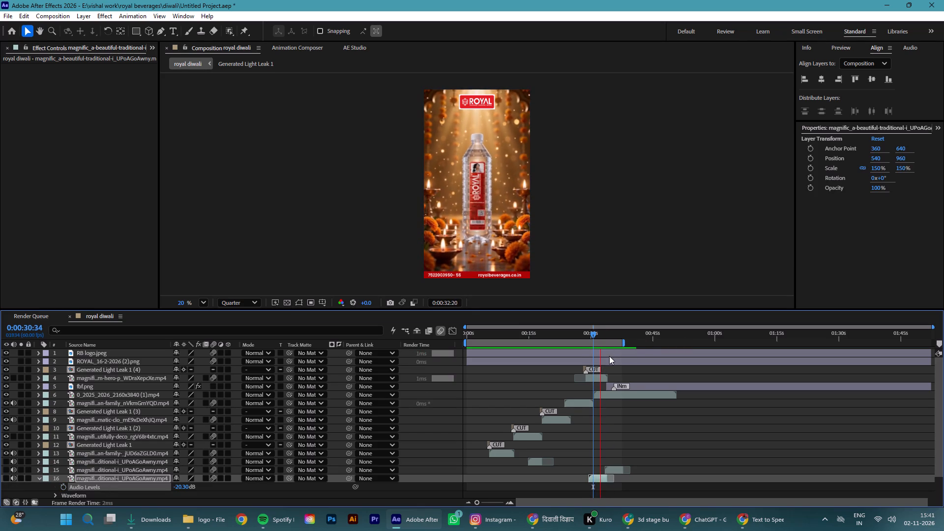
key("space")
Raise that clip's Audio Levels to +0.70 dB and save the project.
left_click(39, 477)
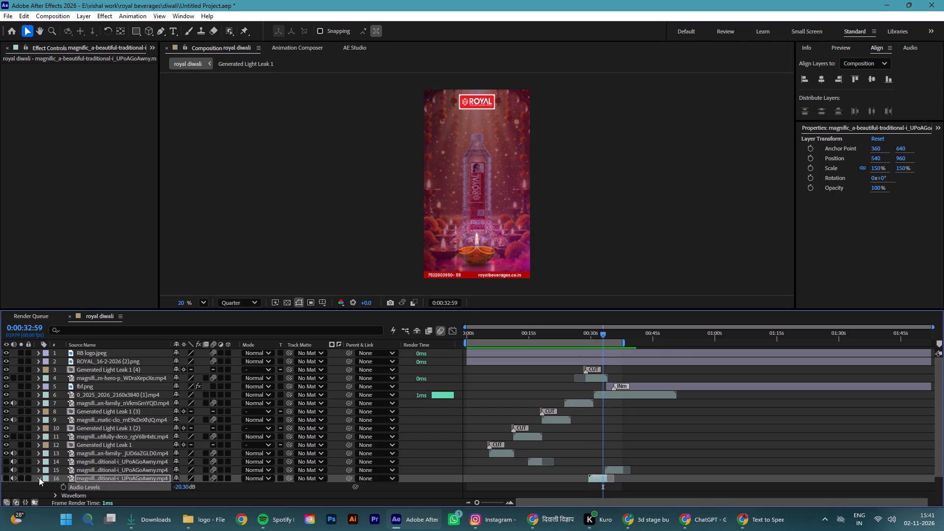
scroll(554, 389, "down", 1)
left_click(597, 469)
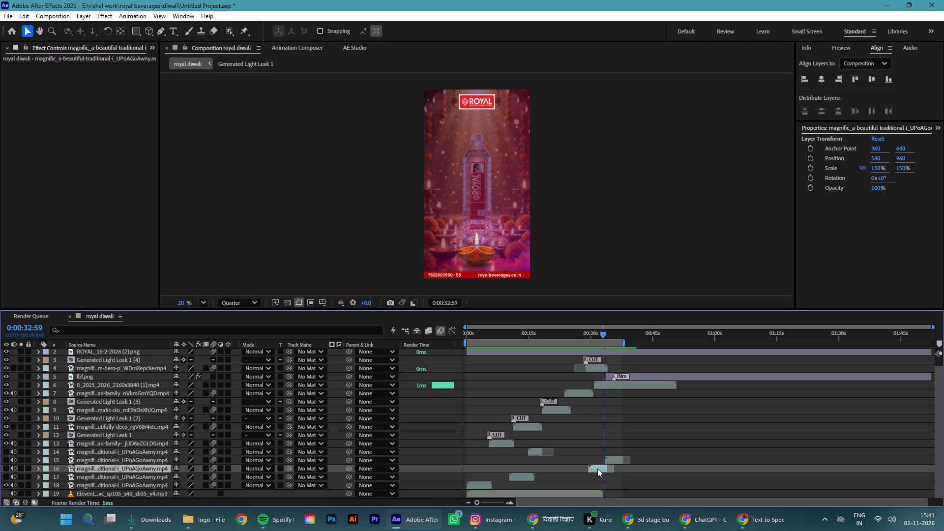
left_click(39, 470)
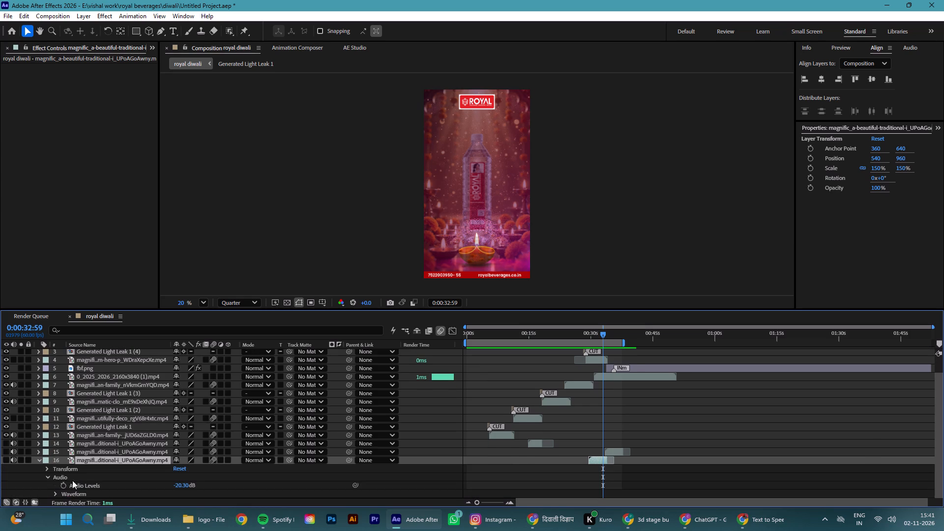
left_click_drag(180, 487, 189, 489)
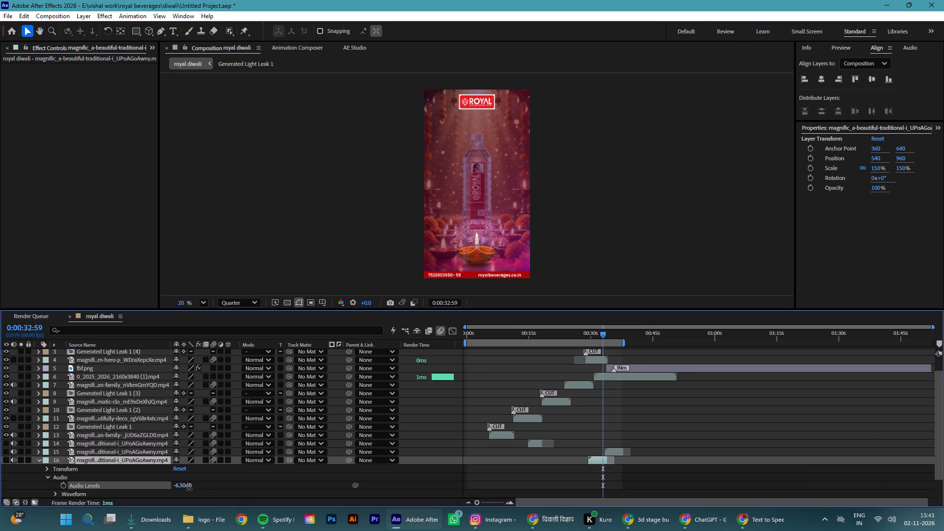
left_click_drag(189, 489, 192, 489)
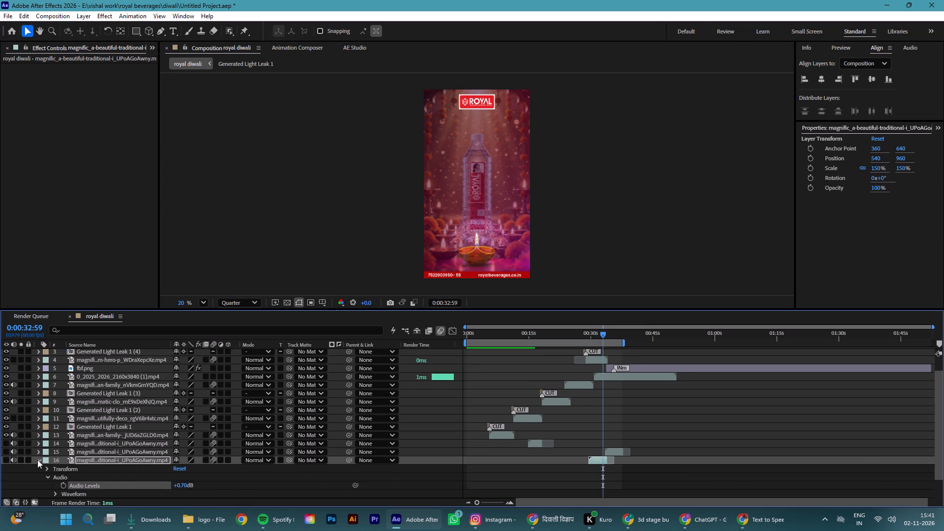
left_click(37, 460)
key("ctrl+s")
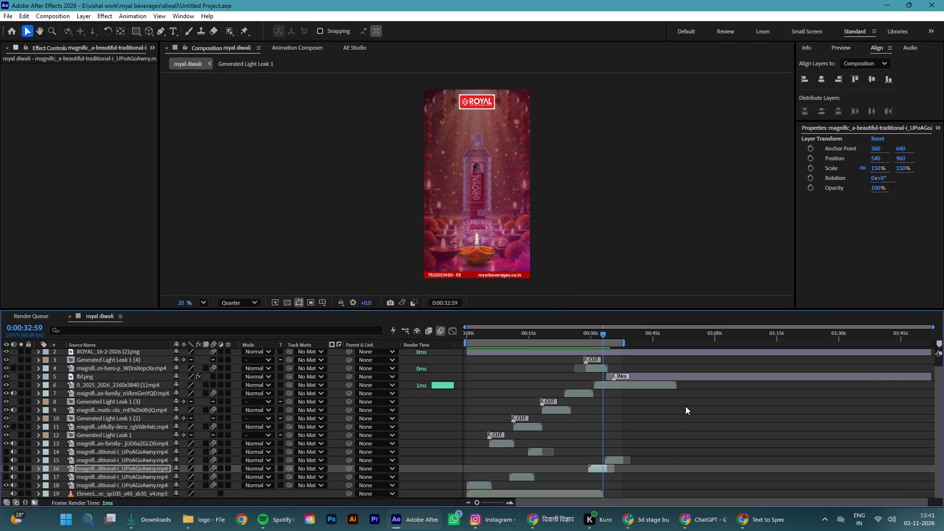
Listen to the transition into the end screen, and shift the copied beautiful-traditional clip about half a second earlier, just before 33 seconds.
left_click_drag(601, 333, 589, 331)
key("space")
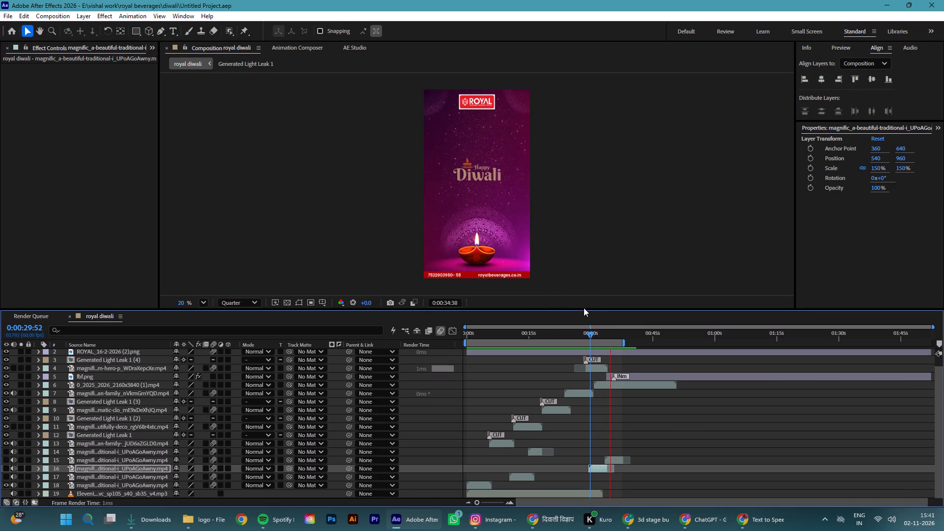
key("space")
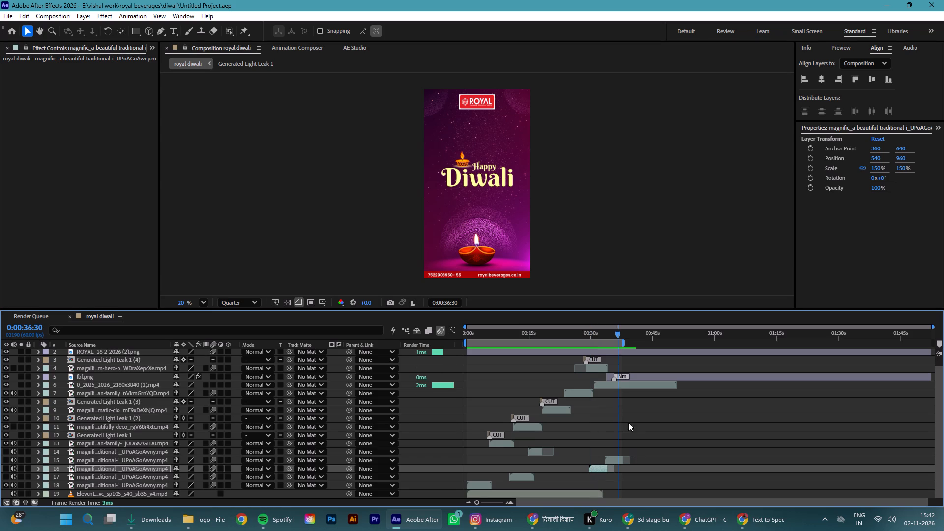
left_click_drag(617, 332, 600, 340)
key("space")
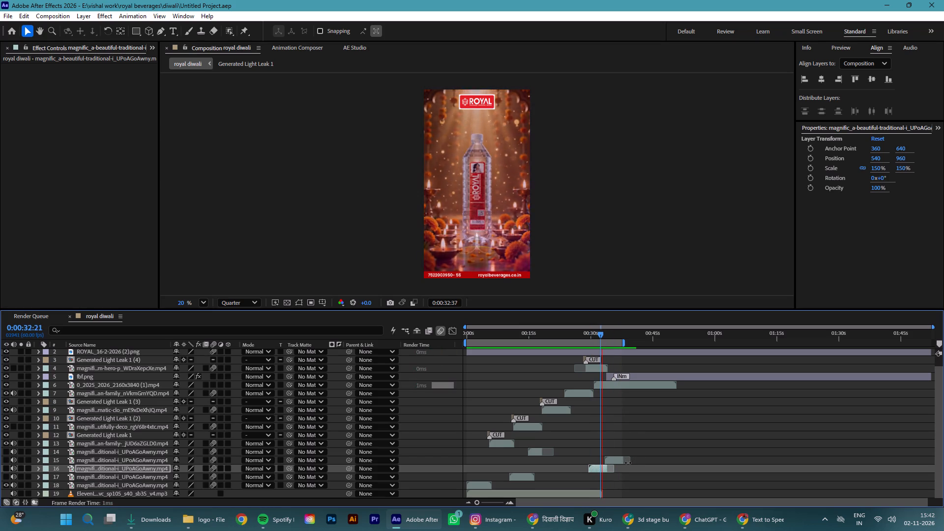
key("space")
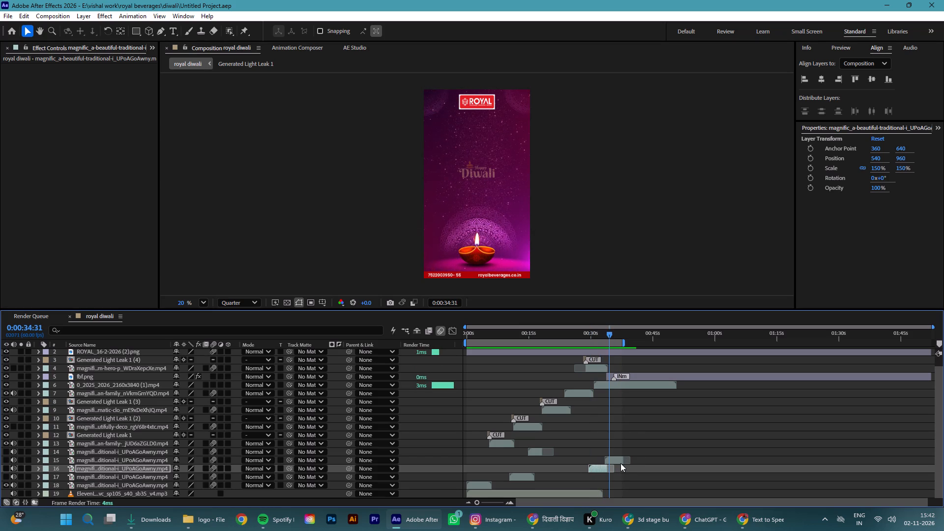
left_click(617, 462)
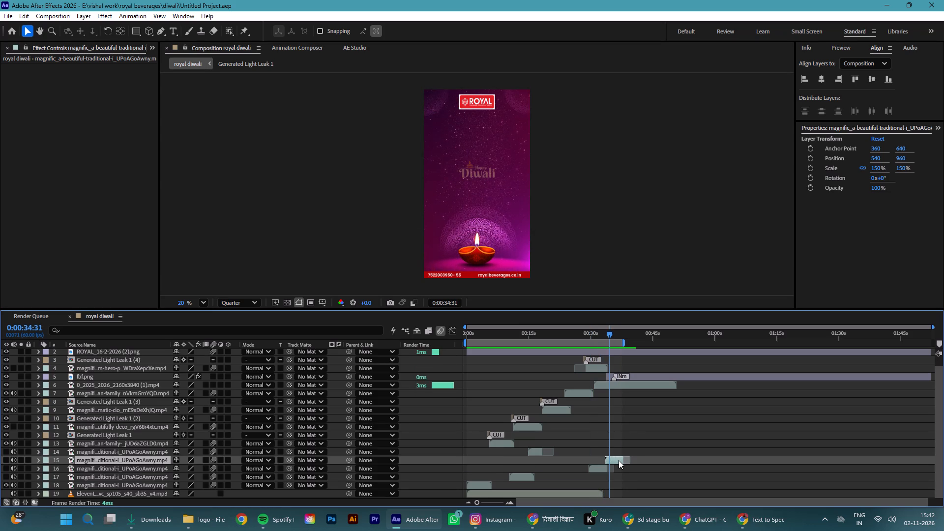
left_click(619, 460)
Play back the bottle-to-end-screen transition several times from around 0:00:29:30 to check the audio overlap.
left_click_drag(608, 335, 589, 342)
key("space")
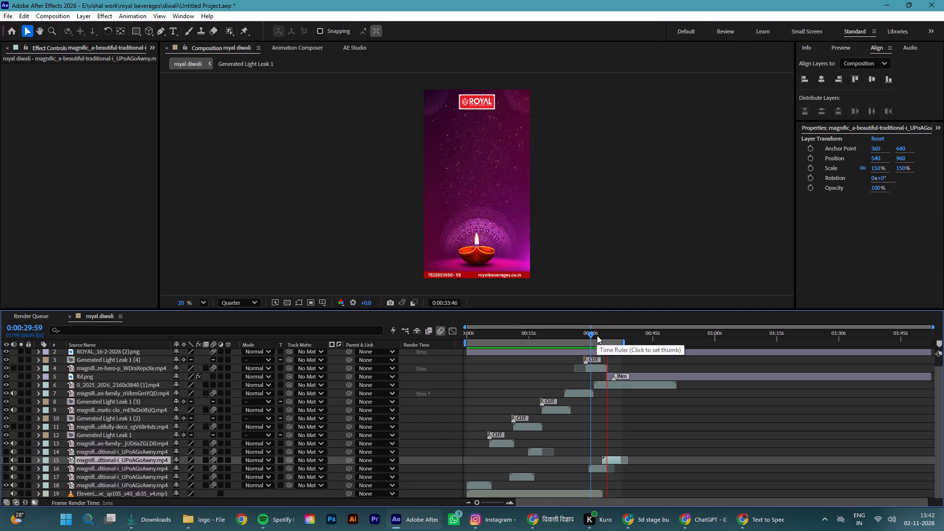
key("space")
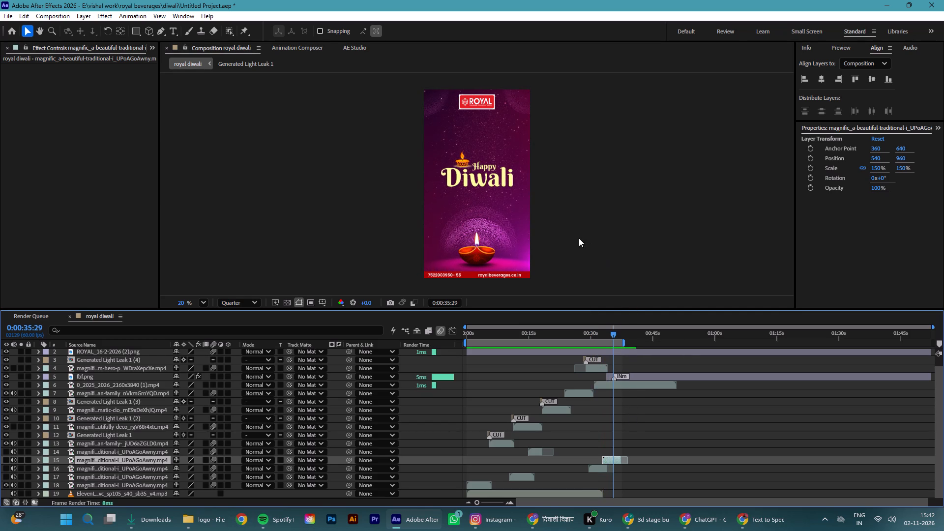
left_click(618, 458)
left_click_drag(612, 333, 597, 340)
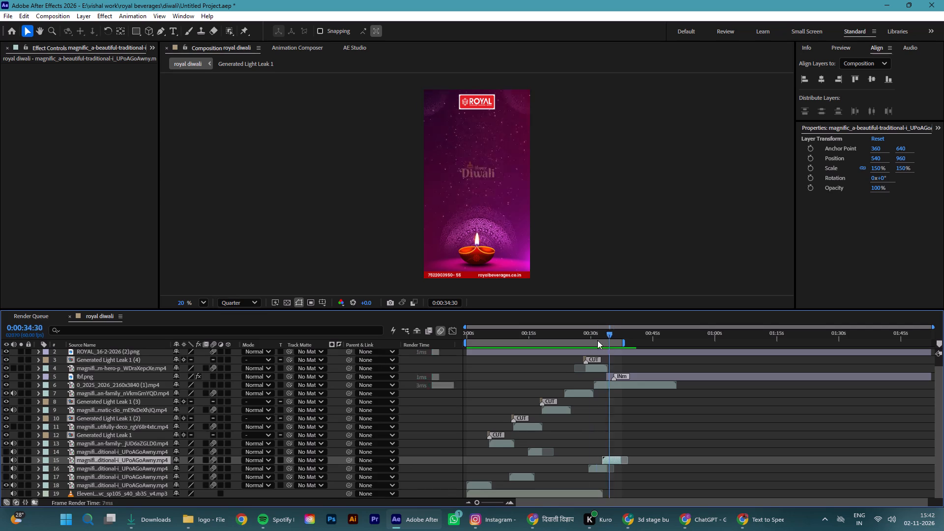
left_click_drag(597, 340, 584, 338)
key("space")
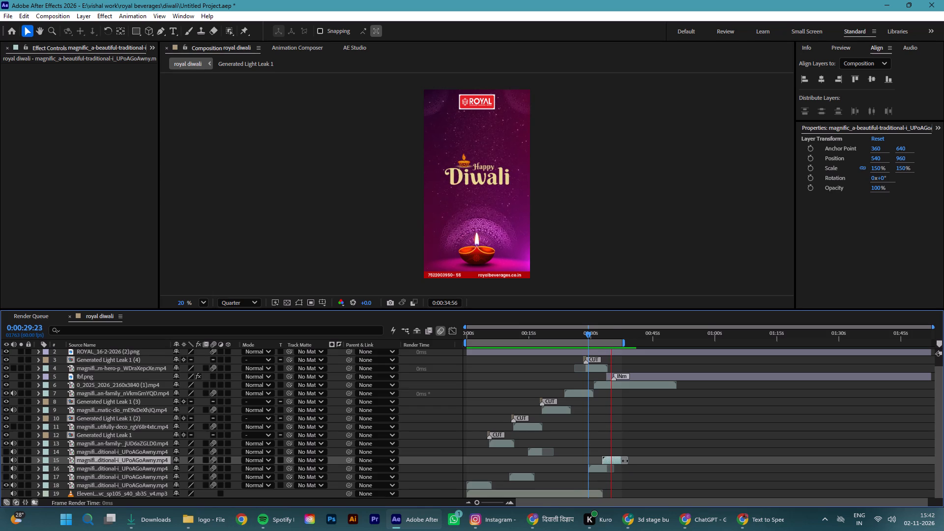
key("space")
left_click_drag(610, 335, 587, 346)
key("space")
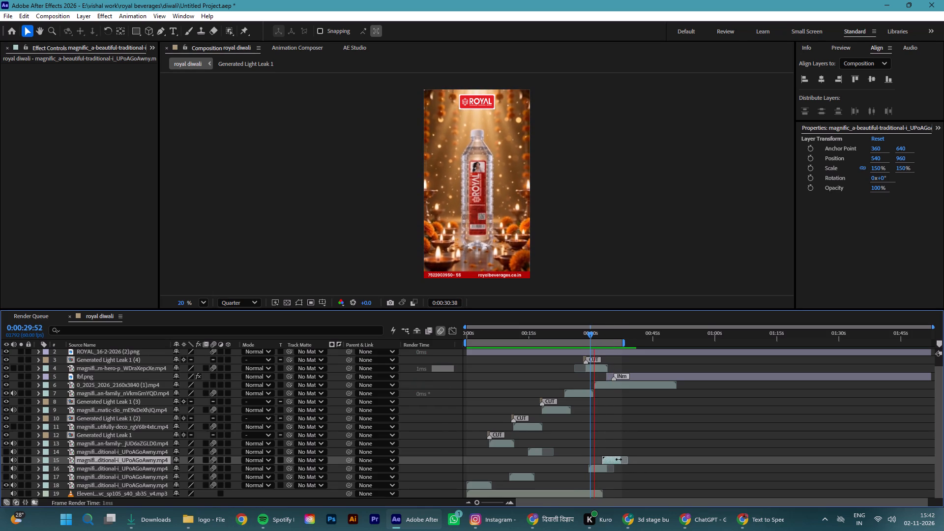
key("space")
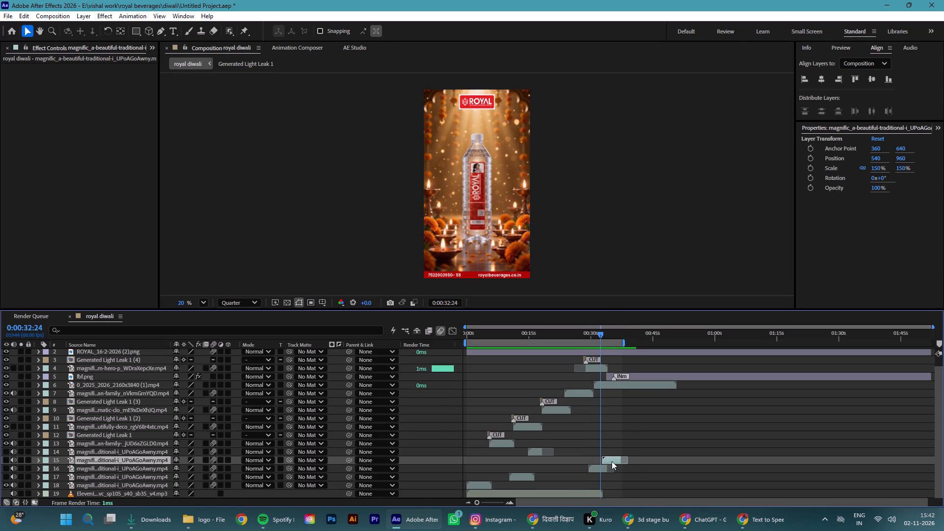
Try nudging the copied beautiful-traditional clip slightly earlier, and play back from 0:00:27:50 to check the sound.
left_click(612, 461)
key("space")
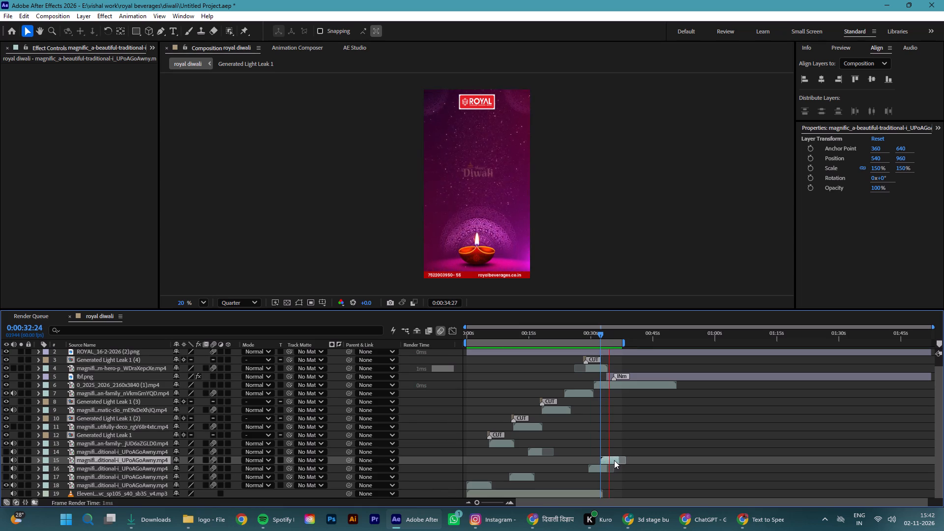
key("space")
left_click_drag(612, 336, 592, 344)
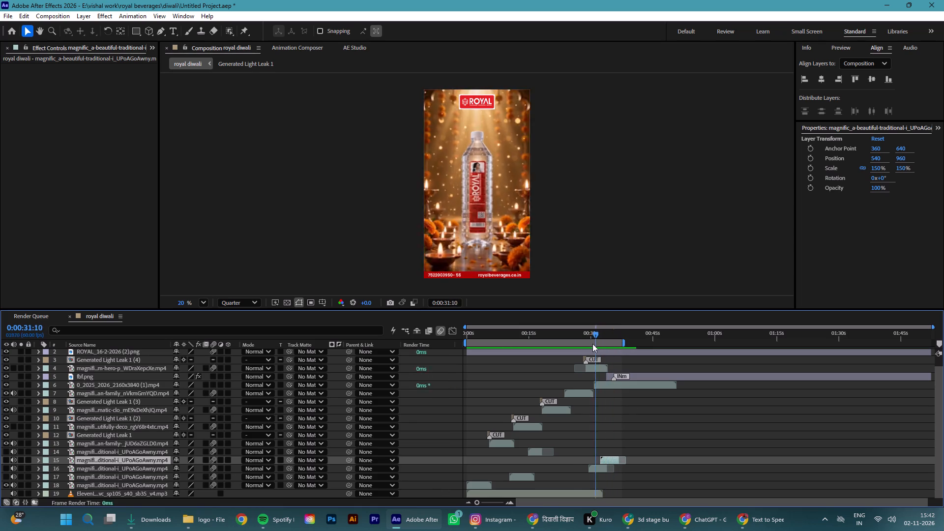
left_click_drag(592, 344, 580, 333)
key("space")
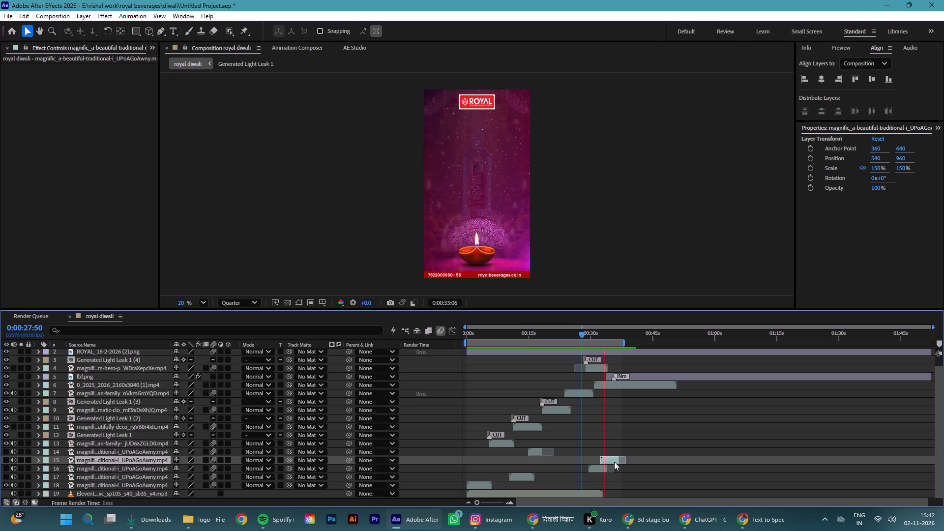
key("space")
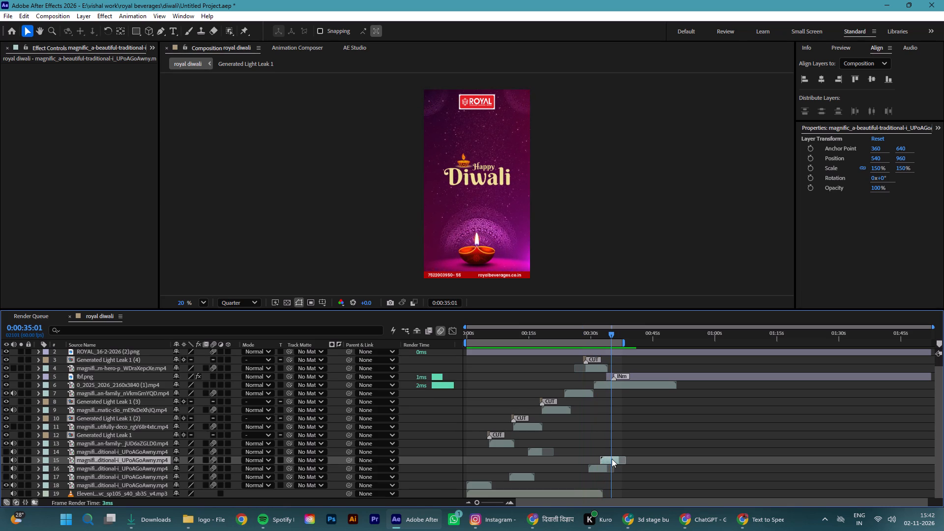
Nudge the copied beautiful-traditional clip slightly later to start just before 33 seconds, and replay the transition and title entrance.
left_click(609, 459)
left_click_drag(607, 334, 596, 338)
key("space")
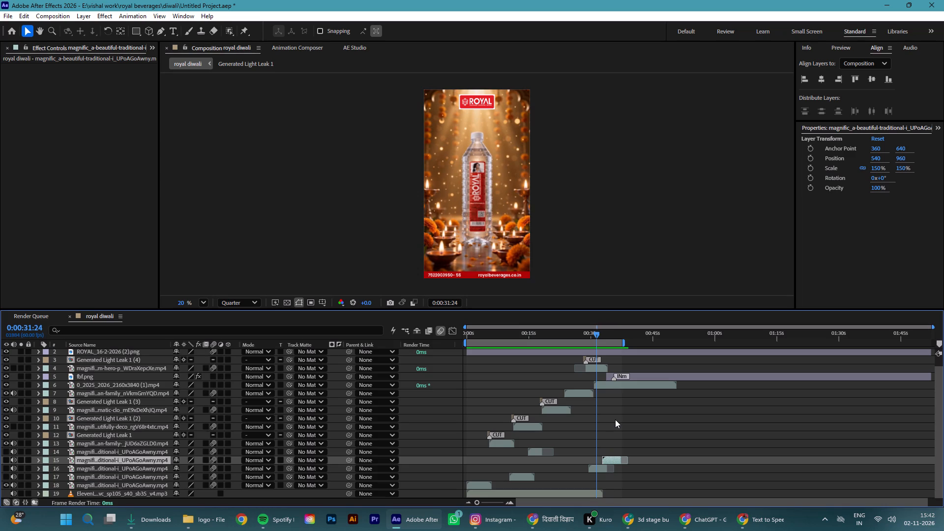
key("space")
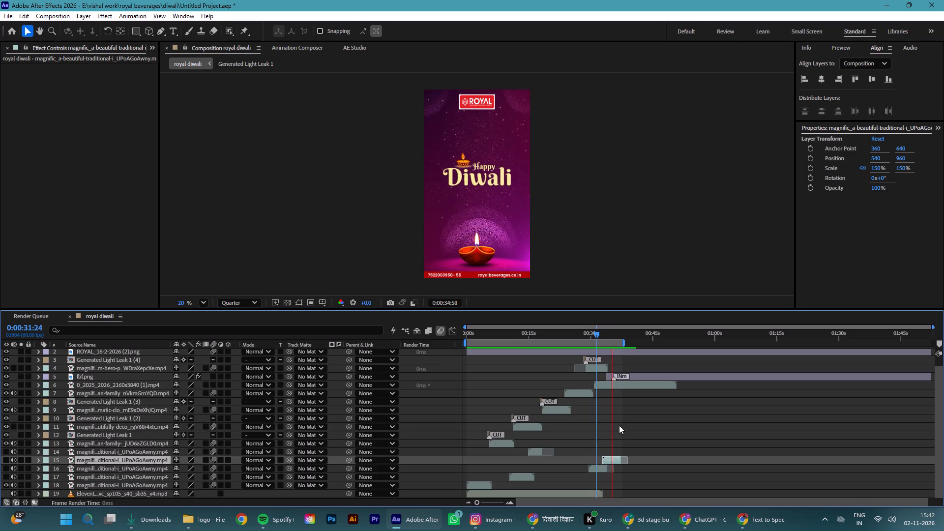
key("space")
left_click_drag(612, 335, 611, 335)
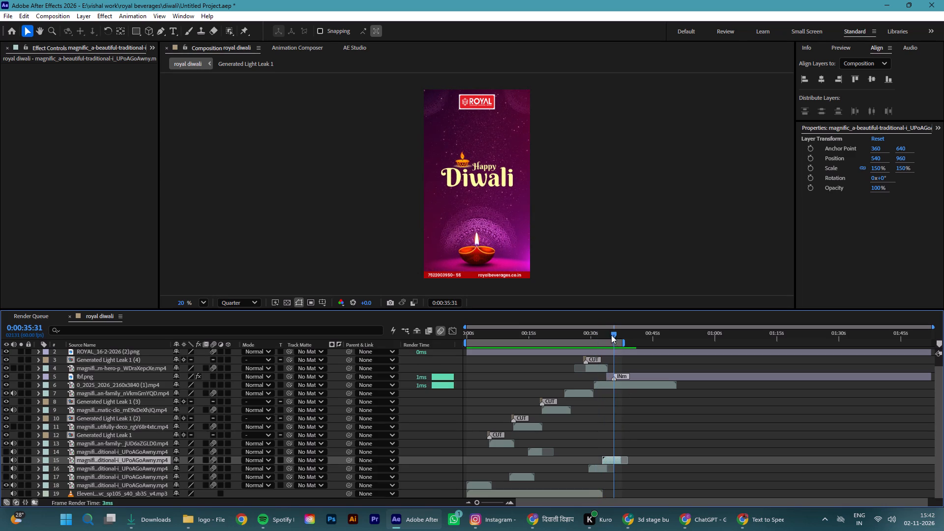
left_click_drag(611, 335, 607, 341)
key("space")
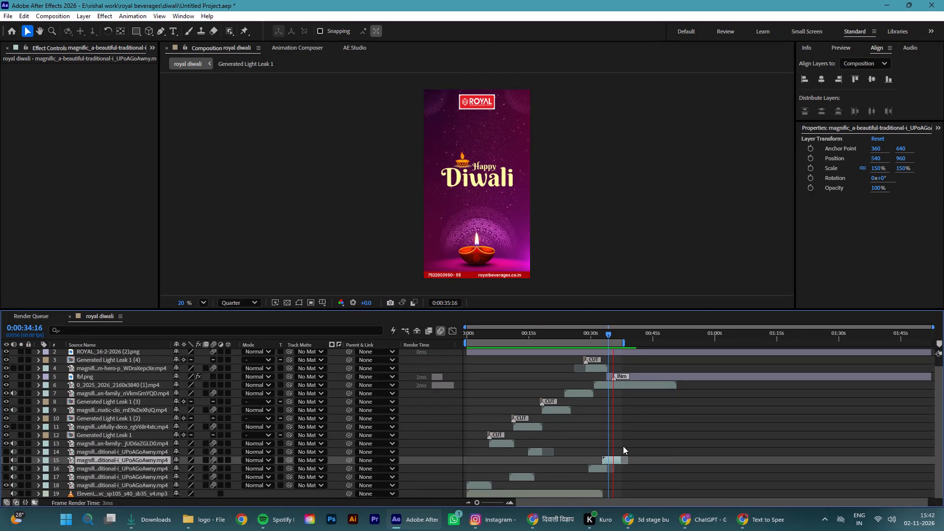
Replay the transition into the Happy Diwali end screen from about 0:00:31:03 to check the audio.
key("space")
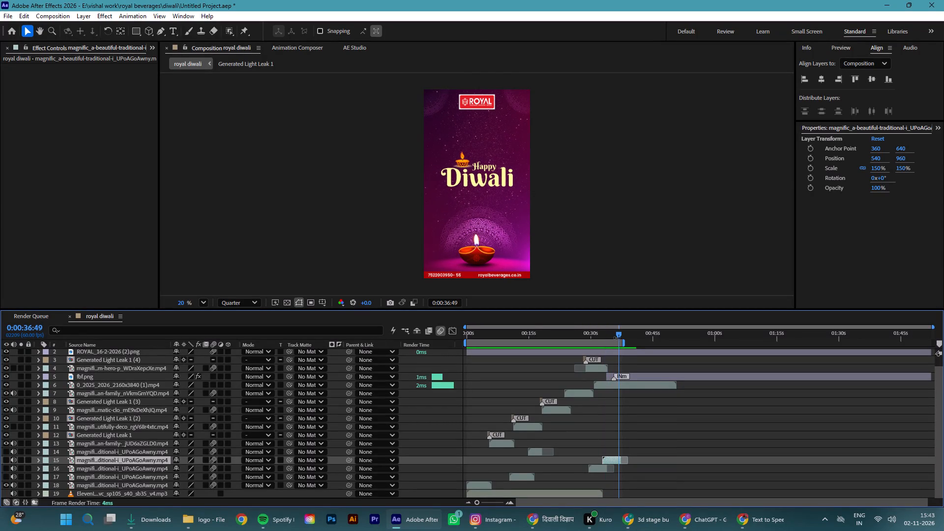
left_click_drag(617, 332, 615, 349)
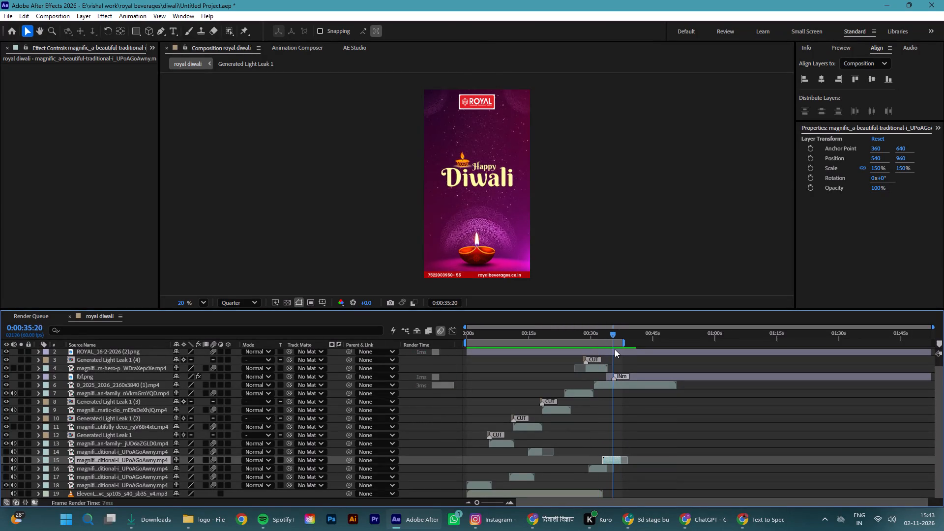
left_click_drag(615, 349, 593, 360)
key("space")
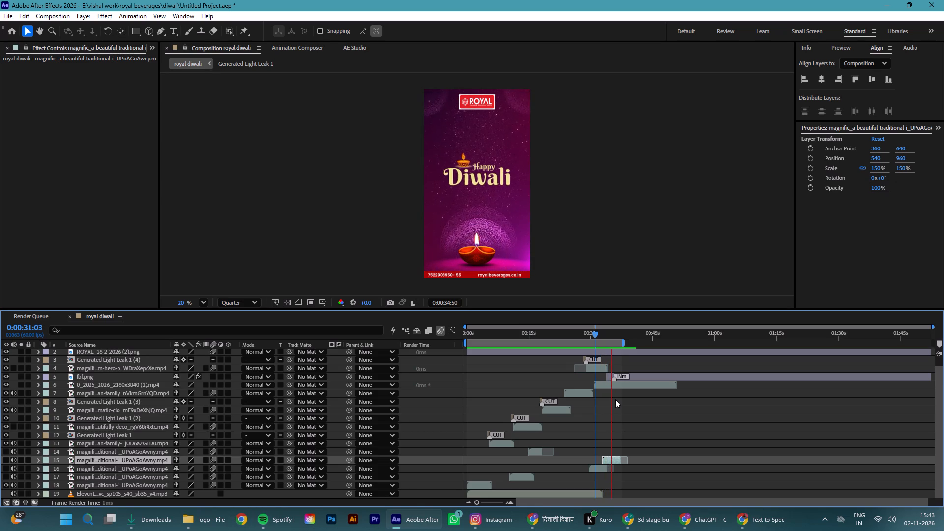
key("space")
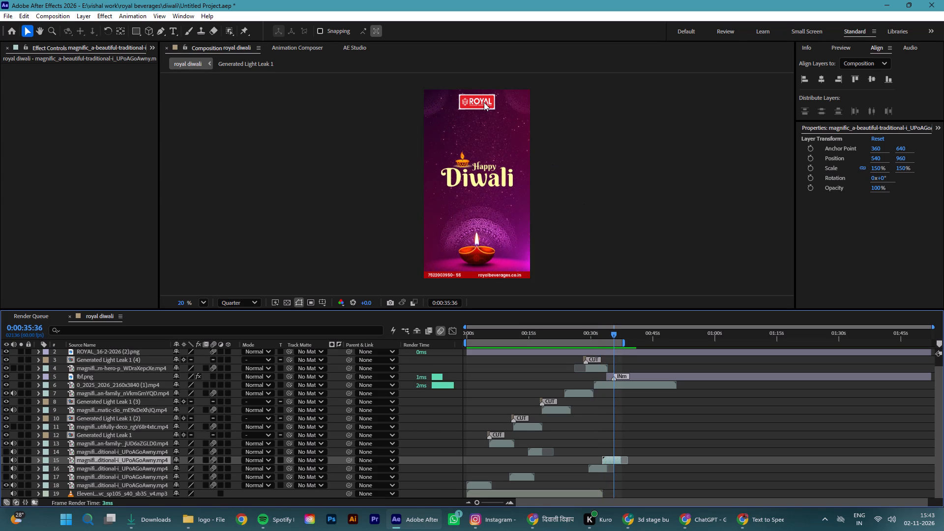
Save the project, play the remainder of the end screen, and return the playhead to the start of the composition.
key("ctrl+s")
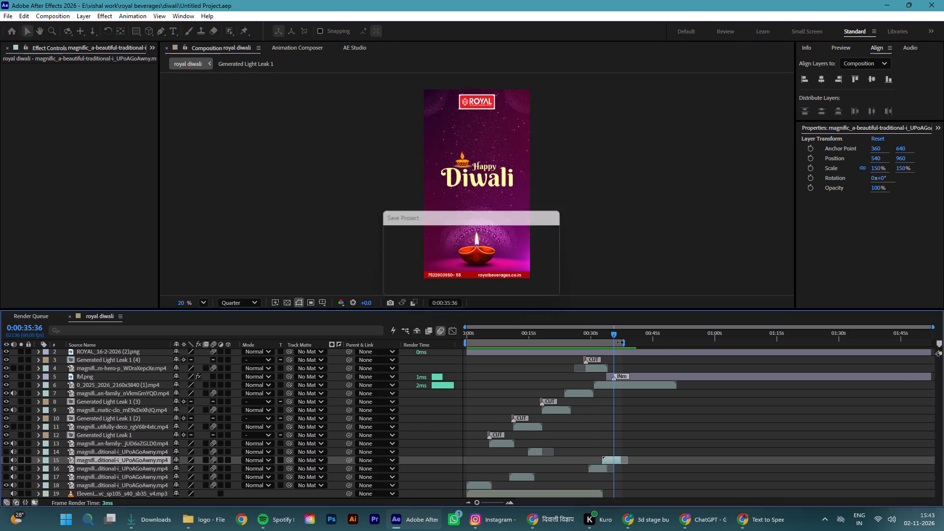
key("space")
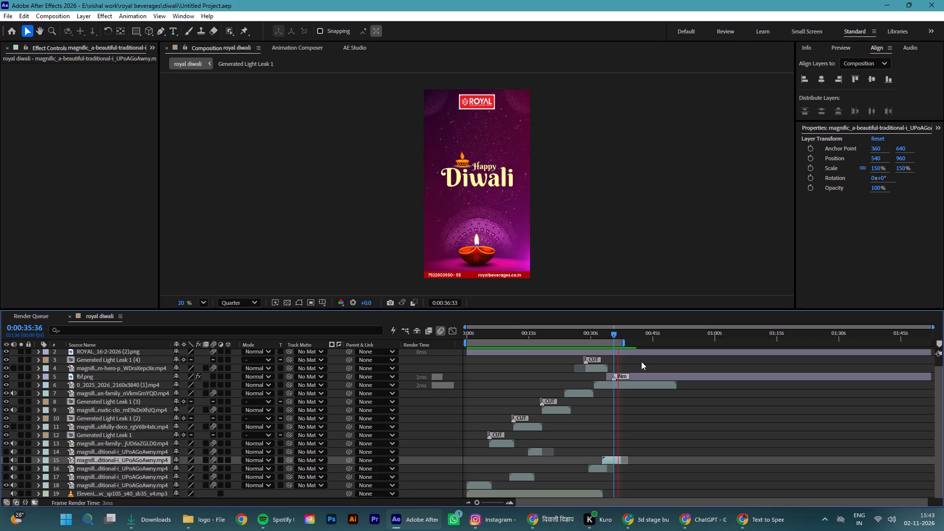
key("space")
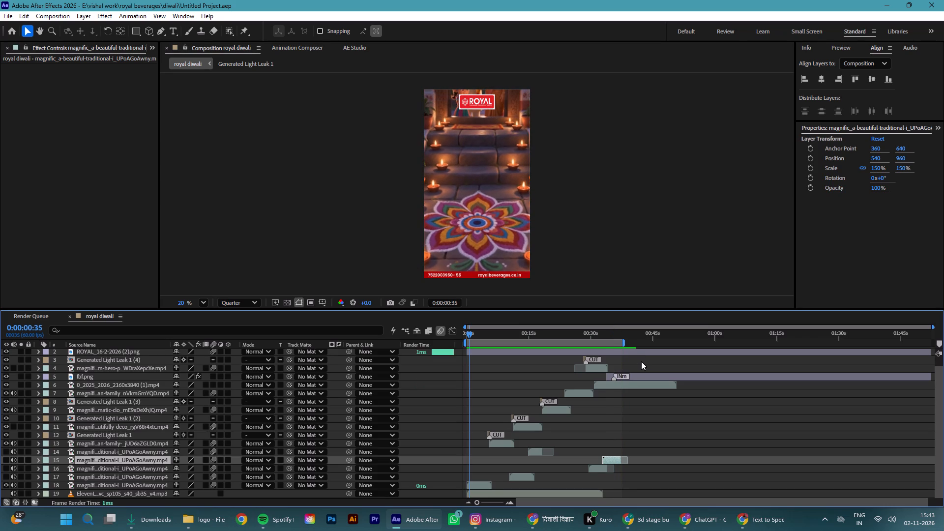
key("ctrl+s")
left_click_drag(482, 500, 439, 498)
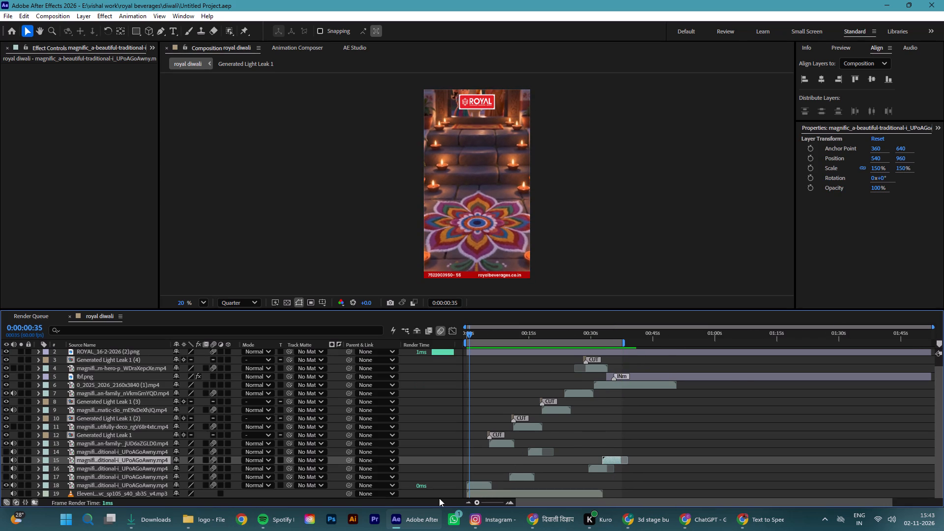
left_click_drag(439, 498, 434, 496)
left_click(489, 333)
left_click_drag(491, 331, 299, 349)
key("ctrl+s")
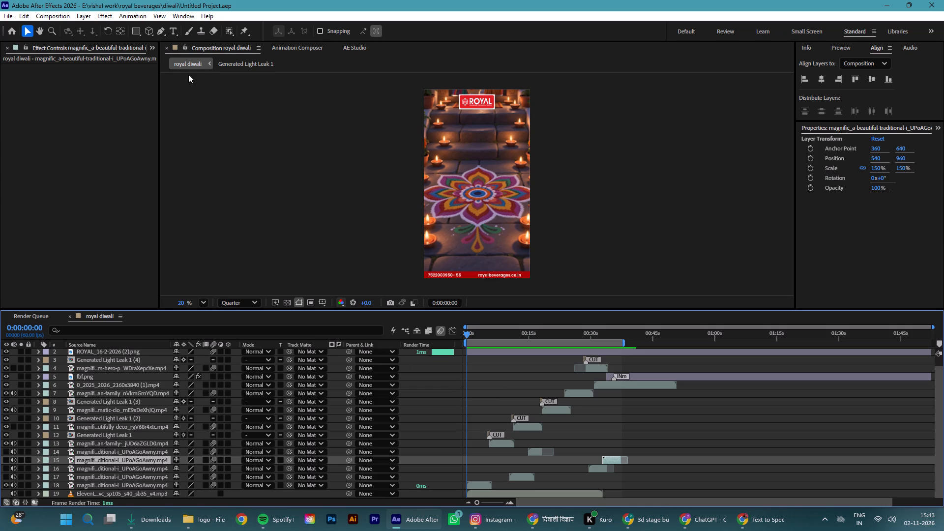
Create an adjustment layer and place it directly beneath the ROYAL_16-2-2026 (2).png layer, above all the video clips.
left_click(77, 15)
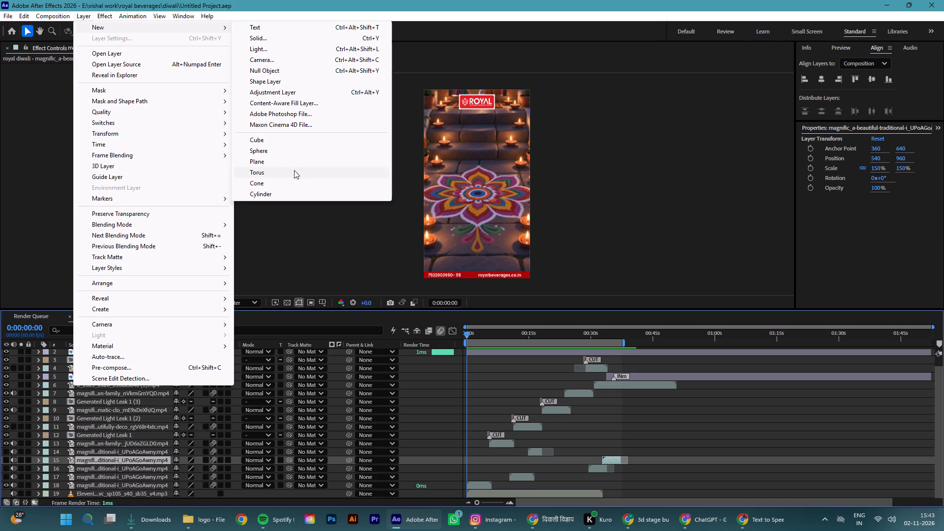
left_click(265, 88)
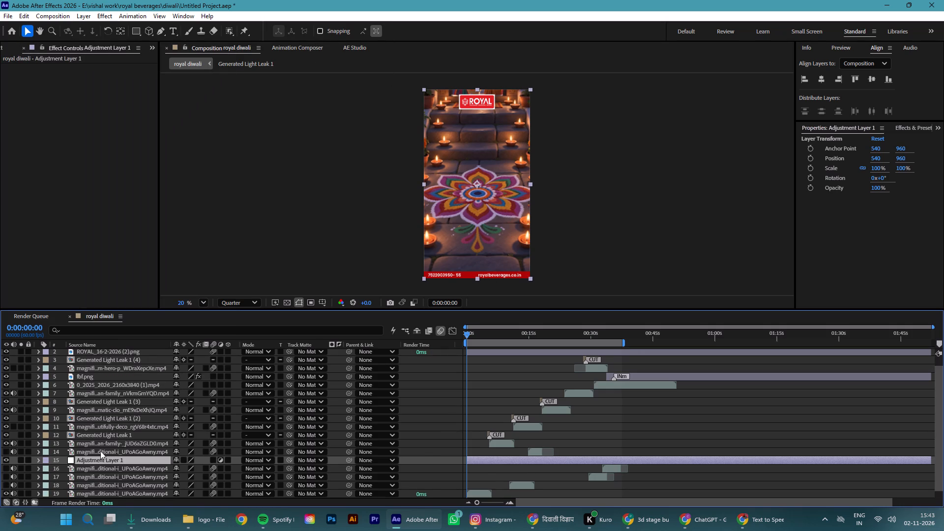
left_click_drag(102, 459, 110, 364)
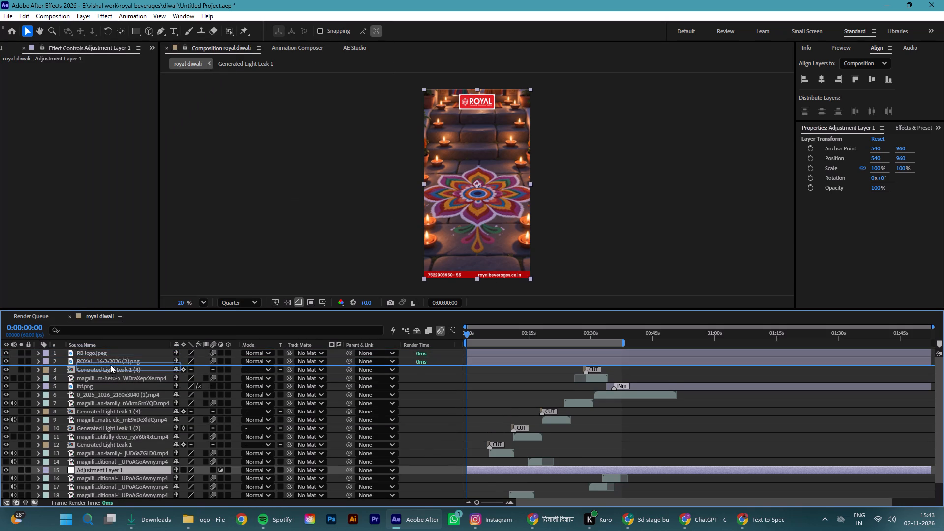
left_click_drag(110, 364, 113, 365)
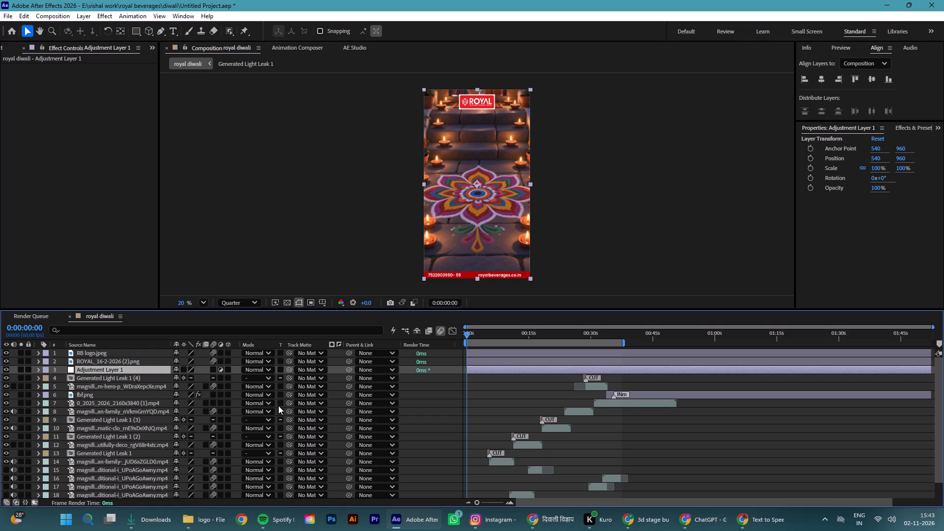
Apply the Lumetri Color effect to the new adjustment layer.
left_click(529, 370)
key("ctrl+space")
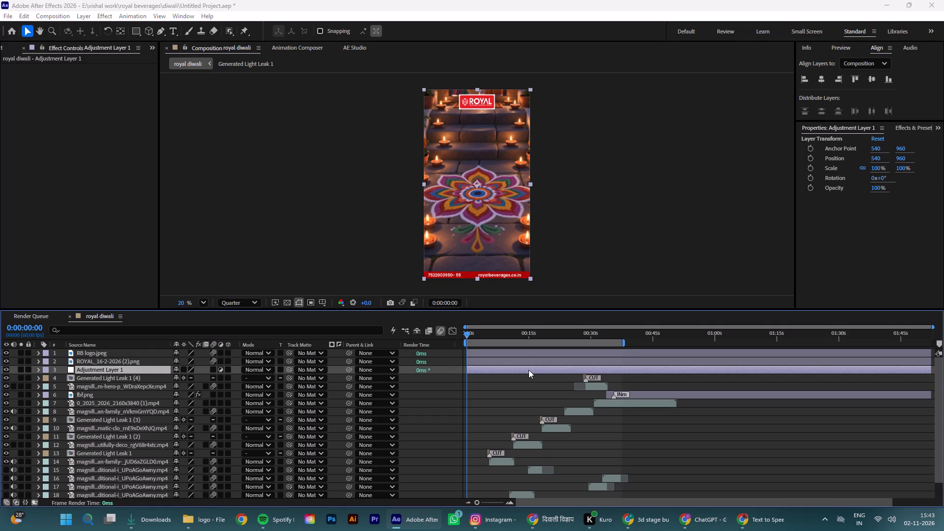
type("lum")
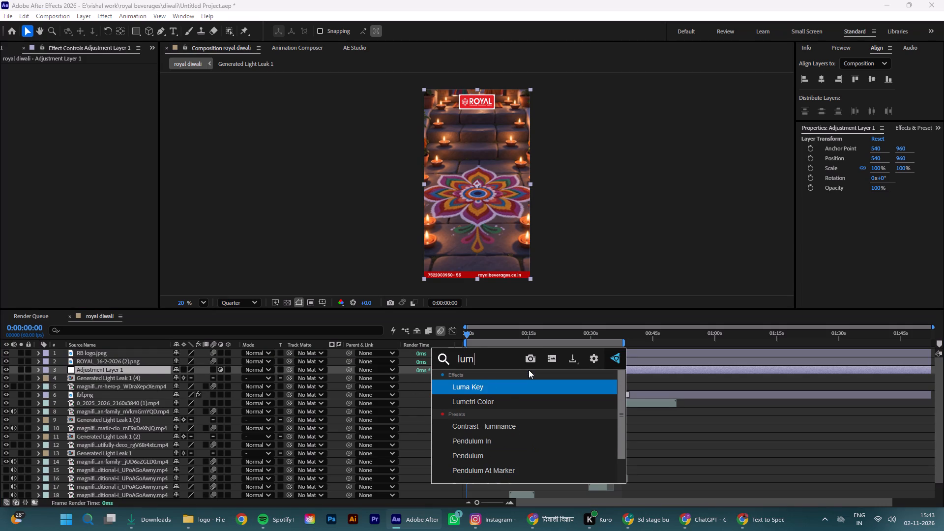
left_click(480, 405)
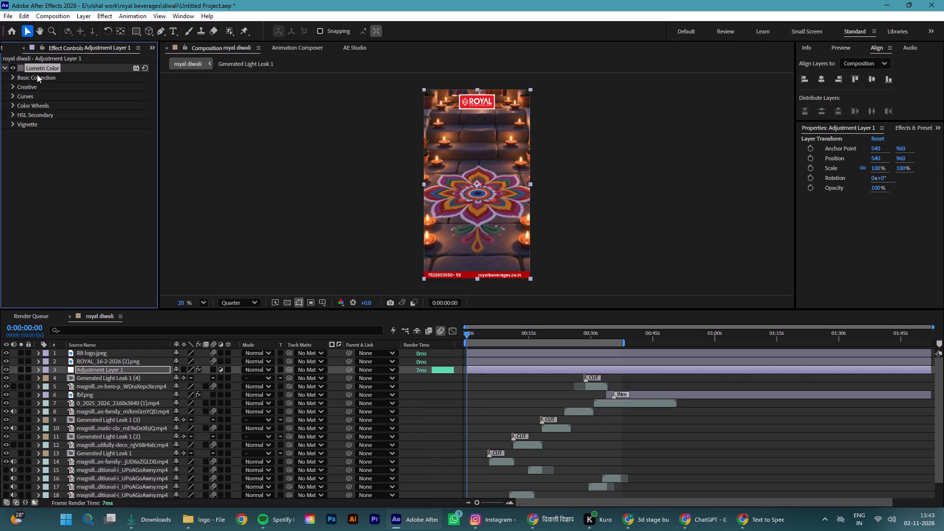
In Lumetri's Basic Correction color settings, set Temperature to 5, Tint to 2 and Saturation to 105.
left_click(15, 76)
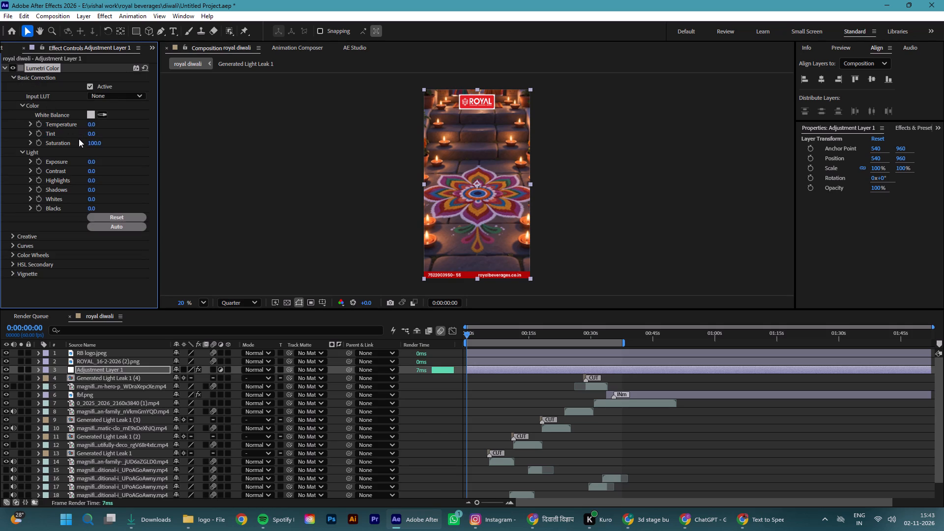
left_click_drag(91, 123, 97, 124)
left_click_drag(97, 124, 98, 125)
left_click_drag(93, 134, 124, 139)
left_click_drag(124, 139, 101, 135)
left_click_drag(101, 135, 94, 142)
left_click_drag(94, 142, 101, 142)
left_click_drag(94, 143, 98, 144)
In Lumetri's Basic Correction light settings, set Exposure to 0.2, Contrast to 5 and Highlights to 2.
left_click_drag(91, 163, 94, 164)
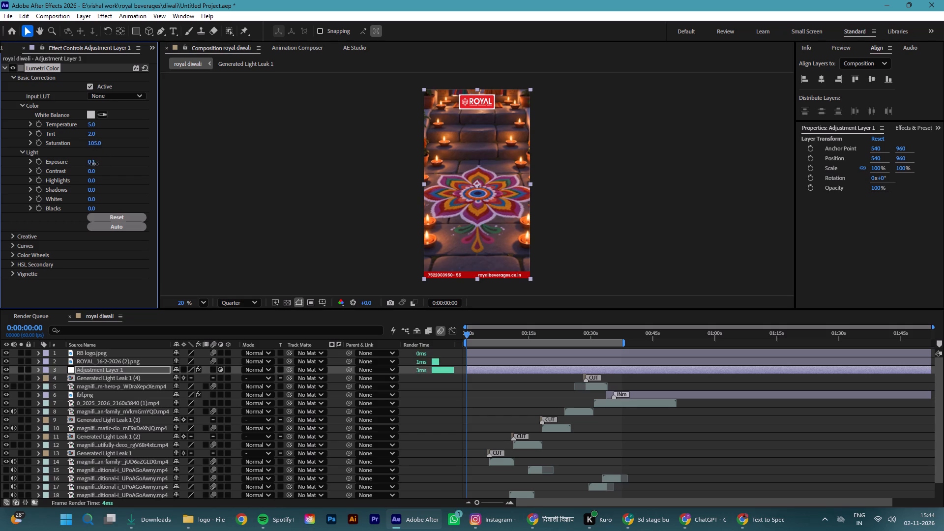
left_click_drag(94, 164, 99, 167)
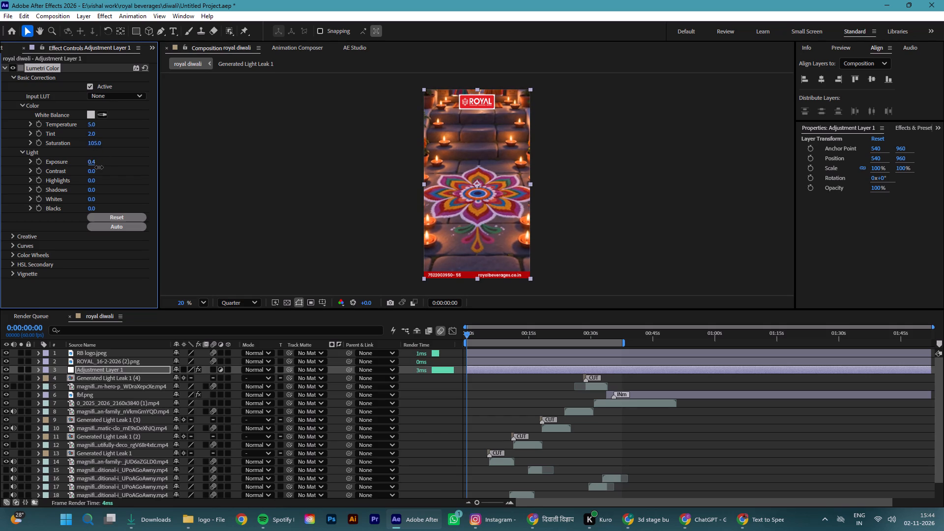
left_click_drag(99, 167, 98, 168)
left_click_drag(94, 171, 97, 172)
left_click_drag(97, 172, 99, 173)
left_click(93, 182)
Set Sharpen to 5 in Lumetri's Creative adjustments.
left_click(12, 237)
scroll(92, 264, "down", 2)
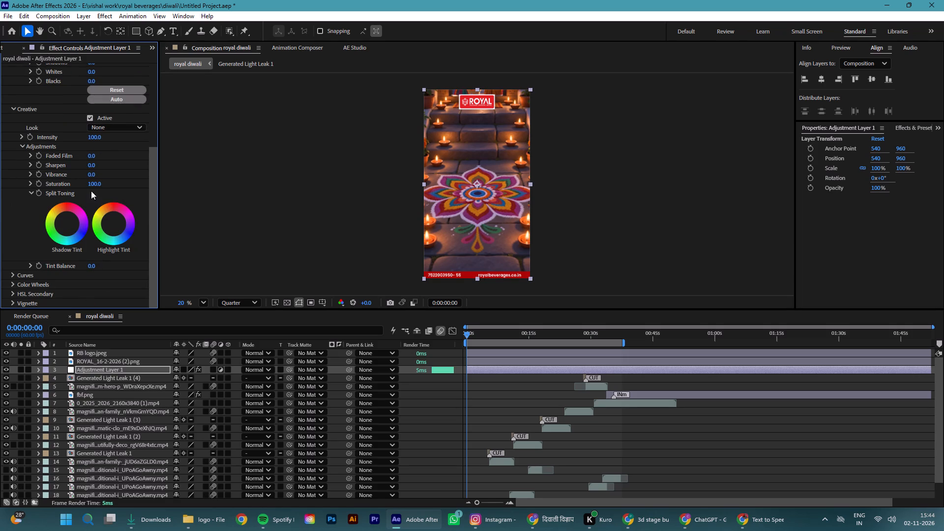
scroll(73, 246, "down", 4)
left_click_drag(92, 167, 97, 168)
left_click_drag(97, 168, 98, 168)
Return the playhead to the start, save the project, and preview the color-graded reel from the beginning.
left_click(493, 337)
left_click_drag(500, 335, 382, 344)
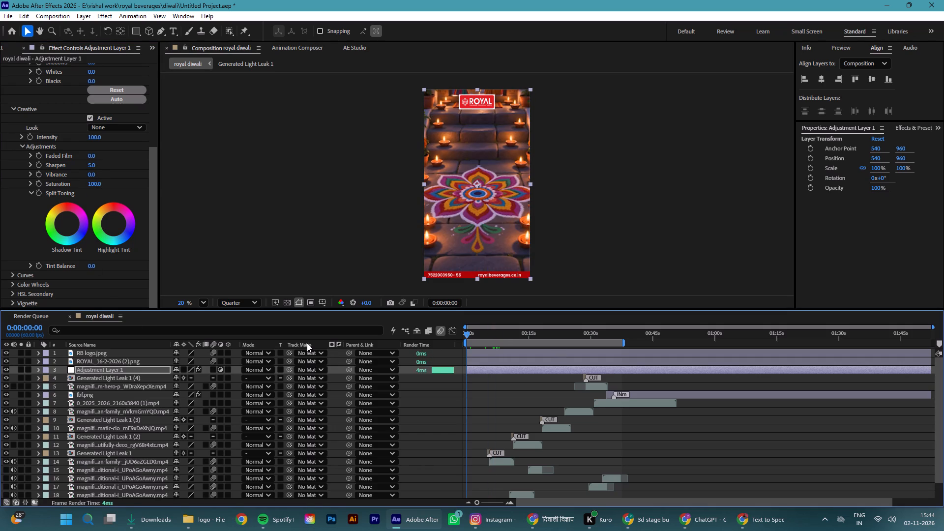
key("ctrl+s")
key("space")
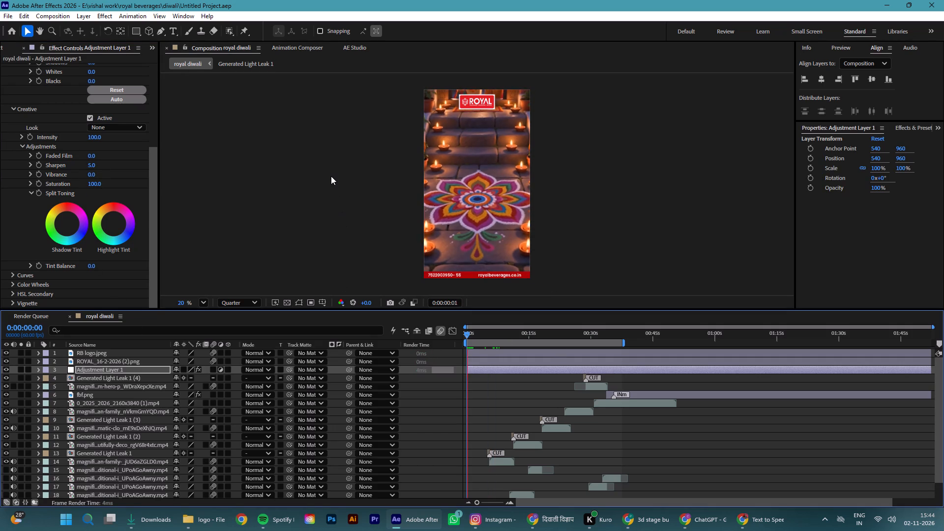
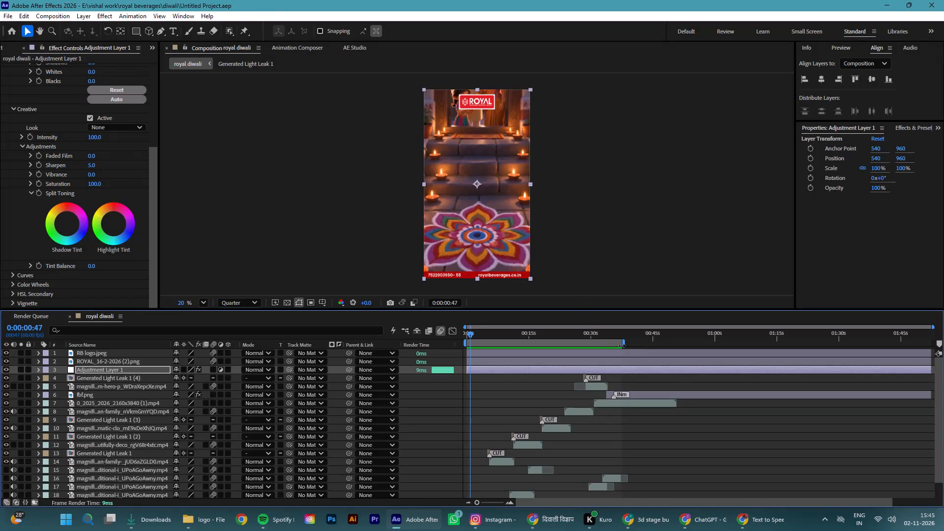
Add a starting Position keyframe to the RB logo.jpeg layer at 0:00:33:26, where the purple end screen begins.
left_click(602, 336)
left_click_drag(608, 333, 601, 348)
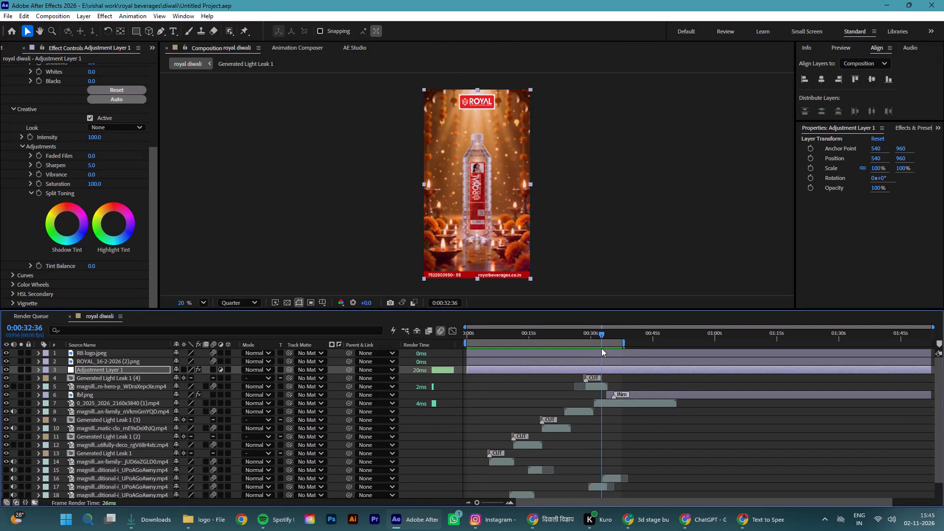
left_click_drag(601, 348, 600, 347)
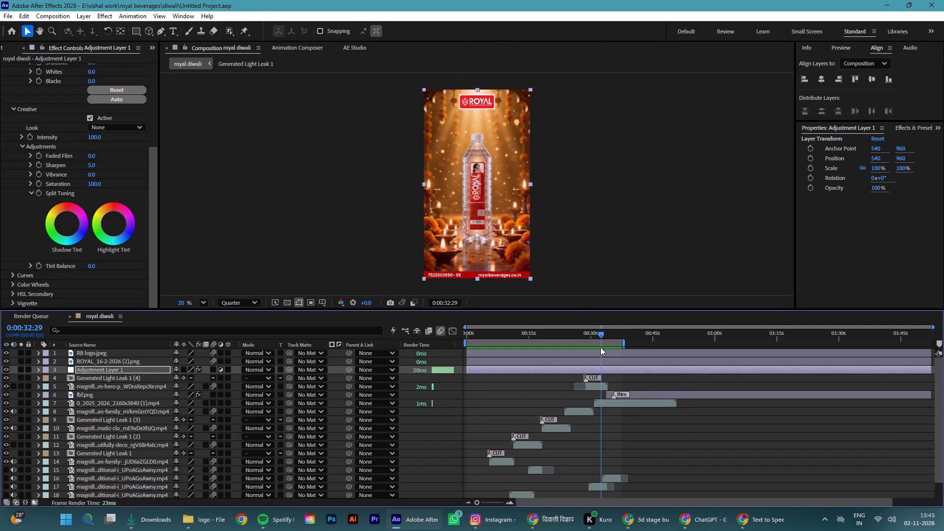
left_click_drag(600, 347, 605, 346)
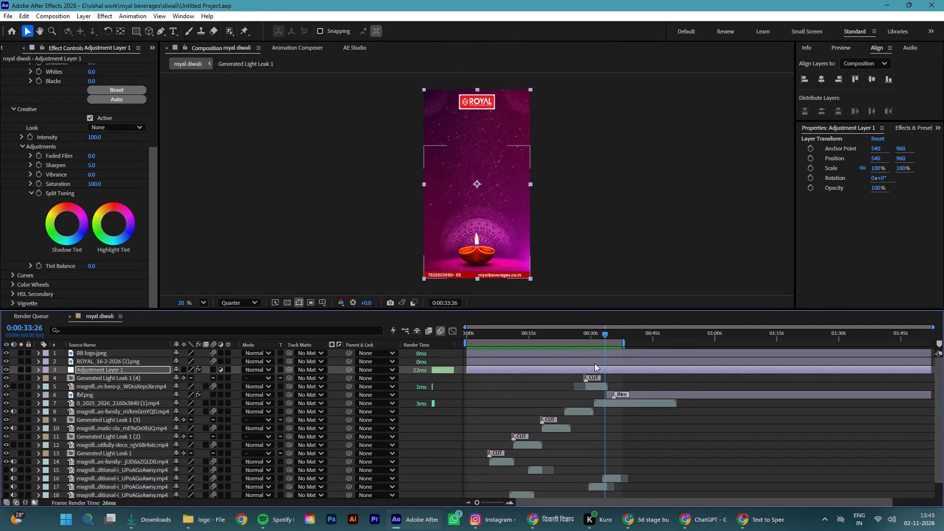
left_click(98, 355)
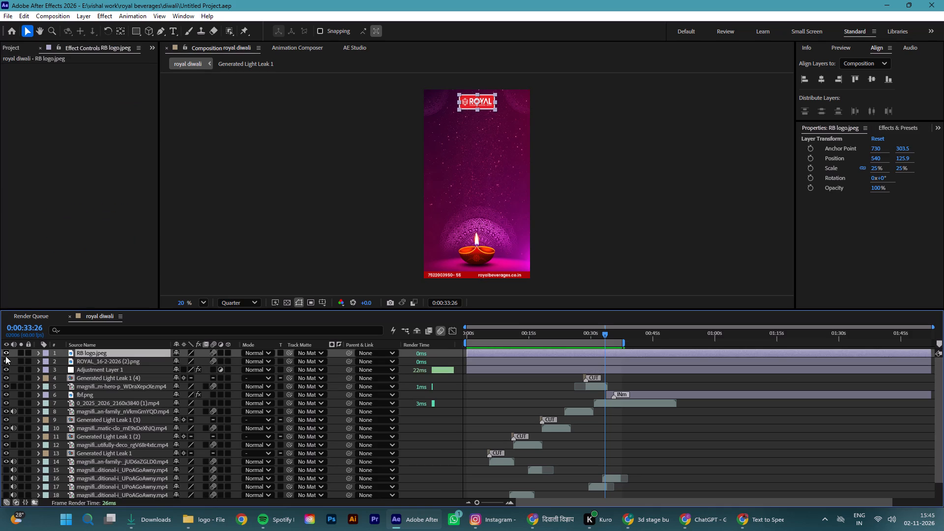
left_click(5, 354)
left_click(9, 356)
left_click(599, 354)
key("p")
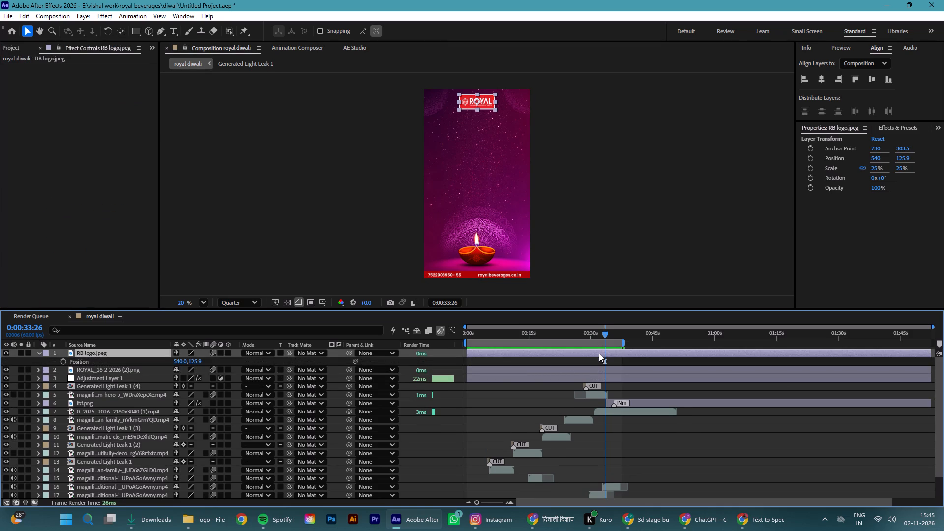
left_click(61, 365)
left_click(64, 362)
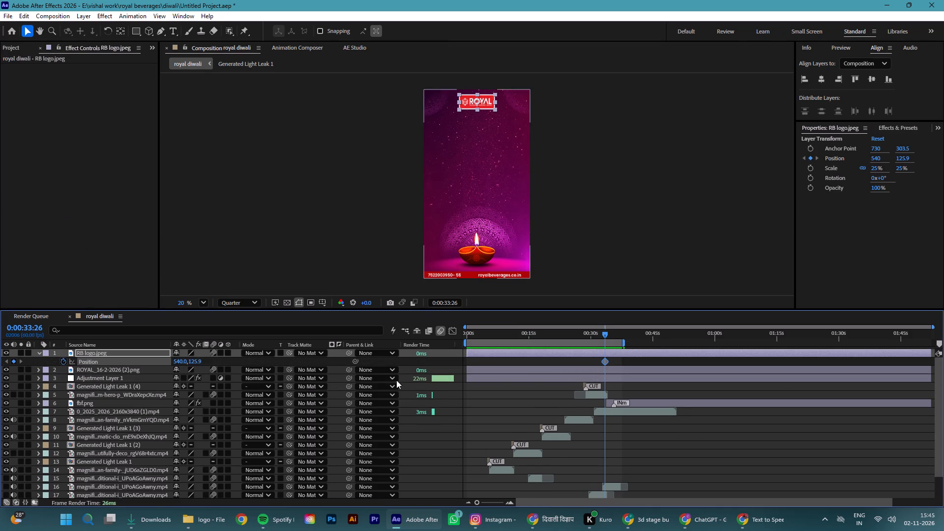
At 0:00:34:51, lower the RB logo to Y position 425.9, just above the Happy Diwali text.
left_click(606, 334)
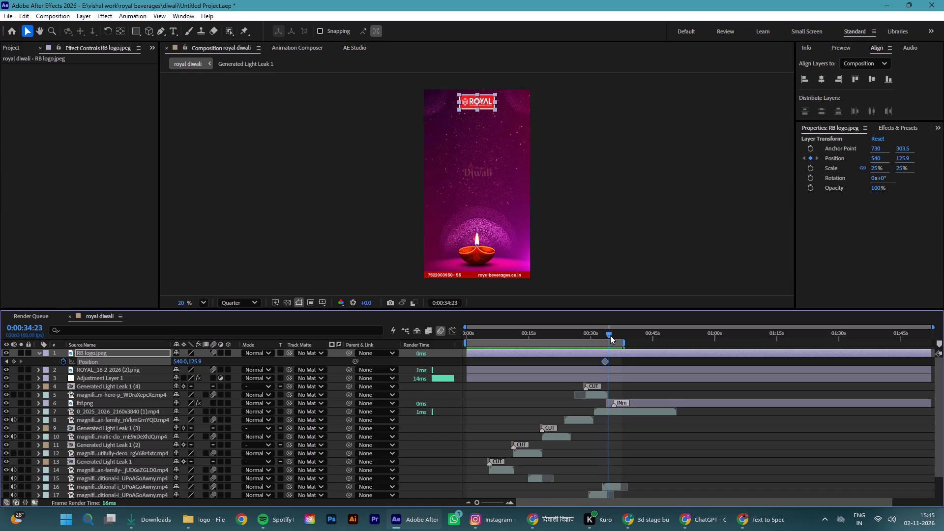
left_click(614, 352)
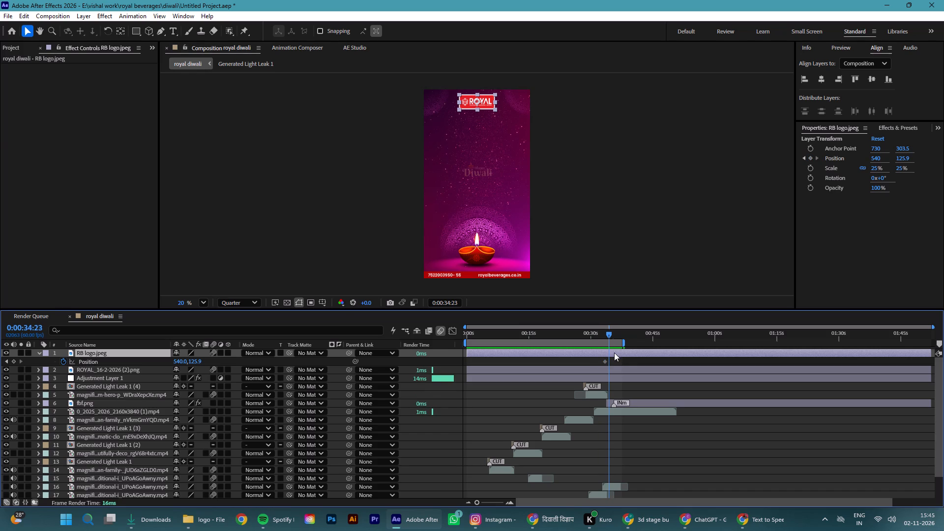
left_click(609, 335)
key("shift+Down")
key("shift+Down")
key("shift+Down")
key("shift+Down")
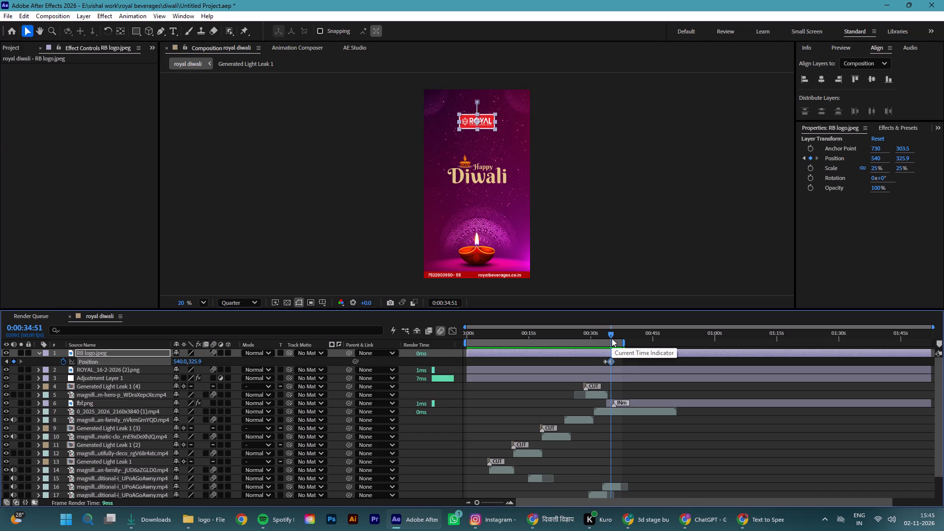
key("shift+Down")
key("shift+Down")
key("shift+Up")
key("shift+Down")
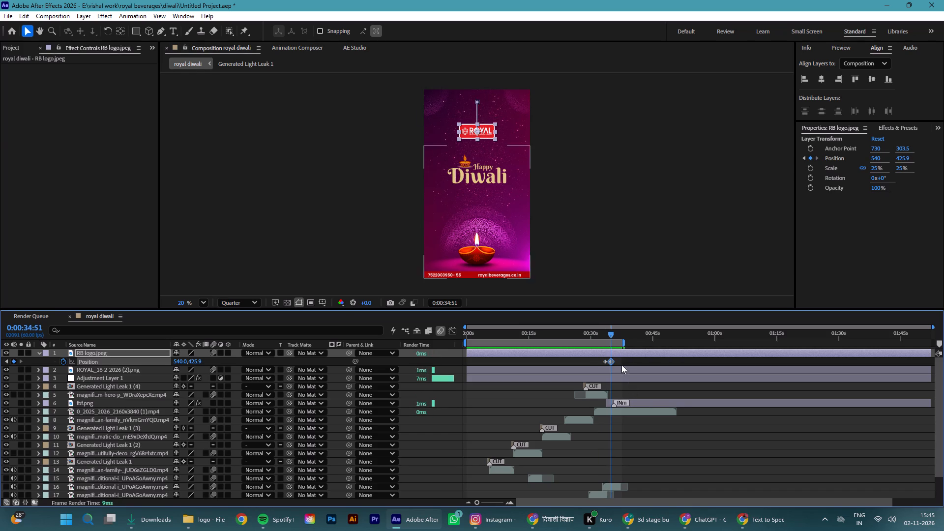
Easy-ease both logo Position keyframes, reshape the speed graph to peak early with a long slow-down, and save the project.
left_click_drag(619, 362, 599, 365)
key("F9")
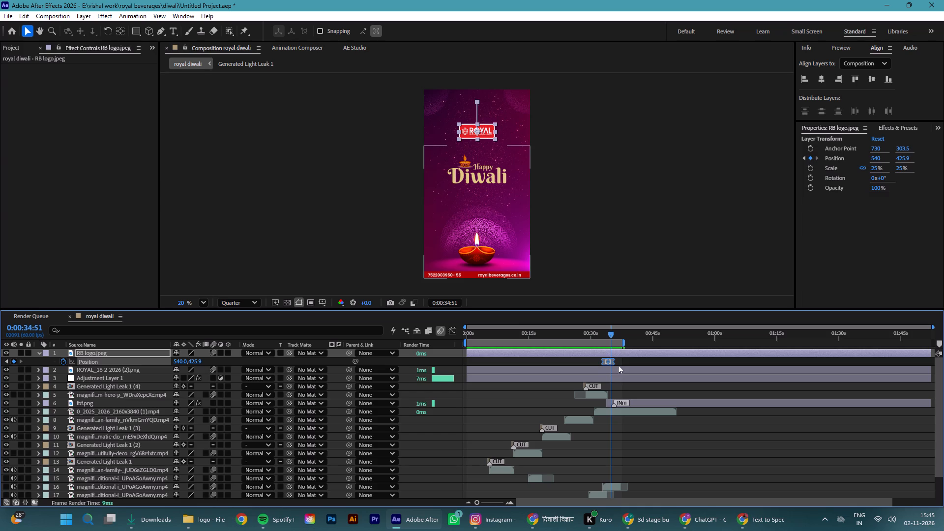
left_click(619, 364)
left_click_drag(619, 360, 599, 362)
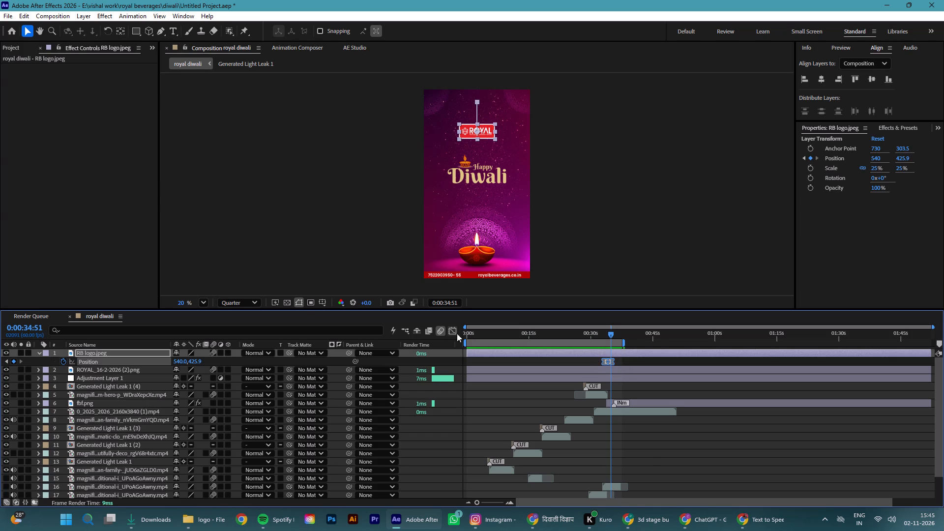
left_click(454, 330)
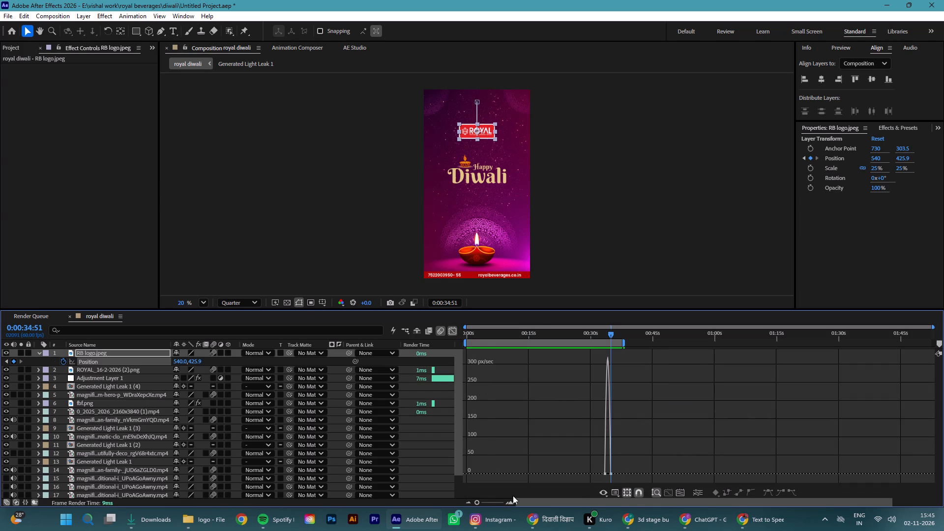
left_click(495, 501)
left_click_drag(724, 465, 652, 474)
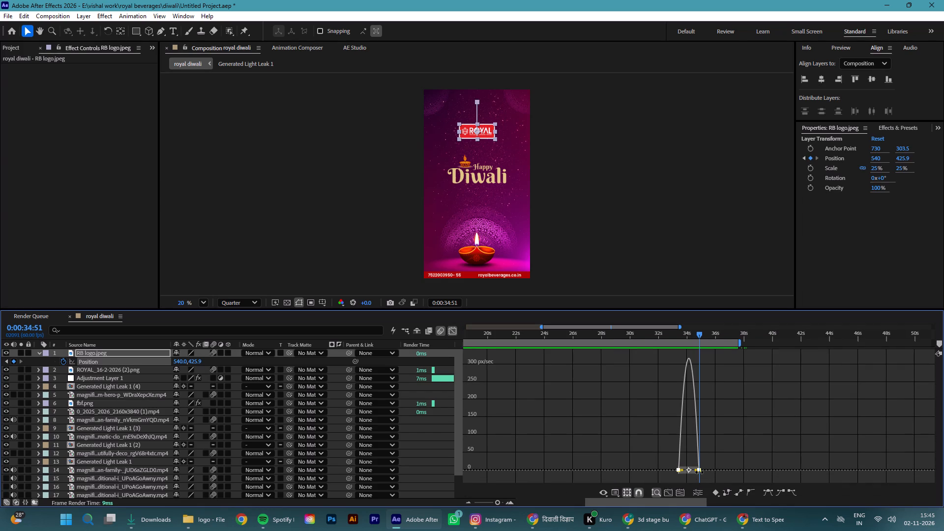
left_click_drag(695, 470, 689, 472)
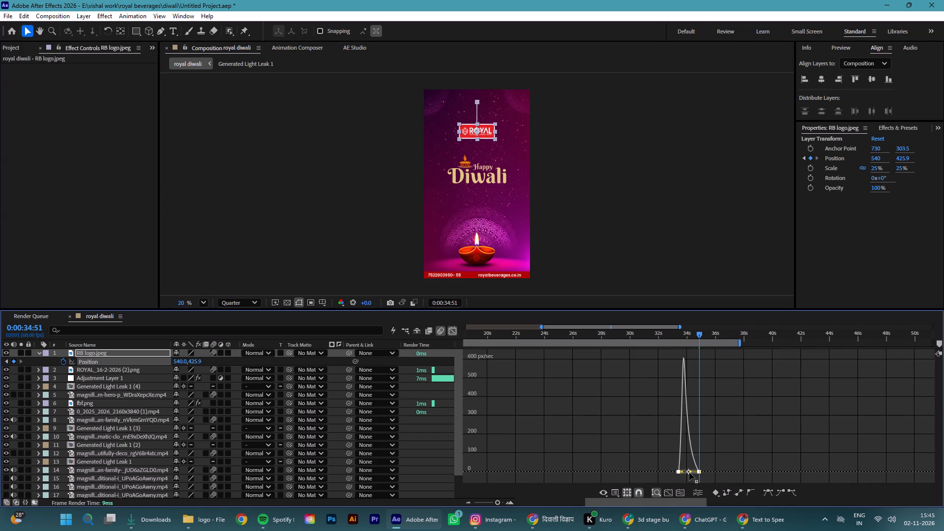
left_click(454, 332)
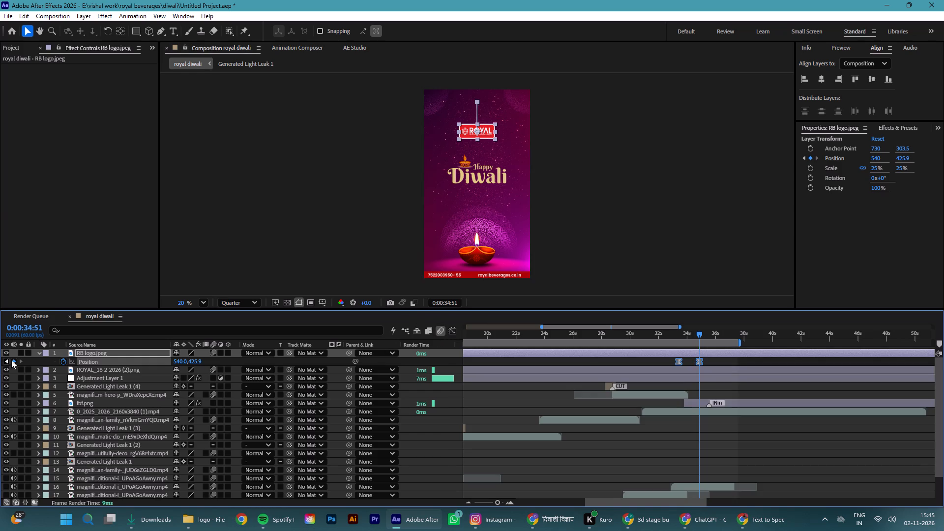
left_click(37, 353)
key("ctrl+s")
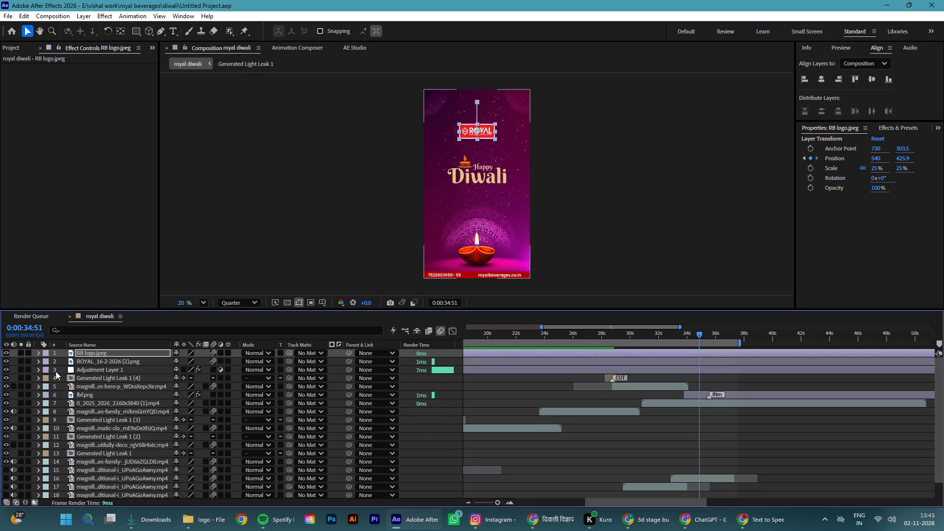
Enable motion blur on Adjustment Layer 1, the Happy Diwali text image layer and the end-screen background video.
left_click(214, 369)
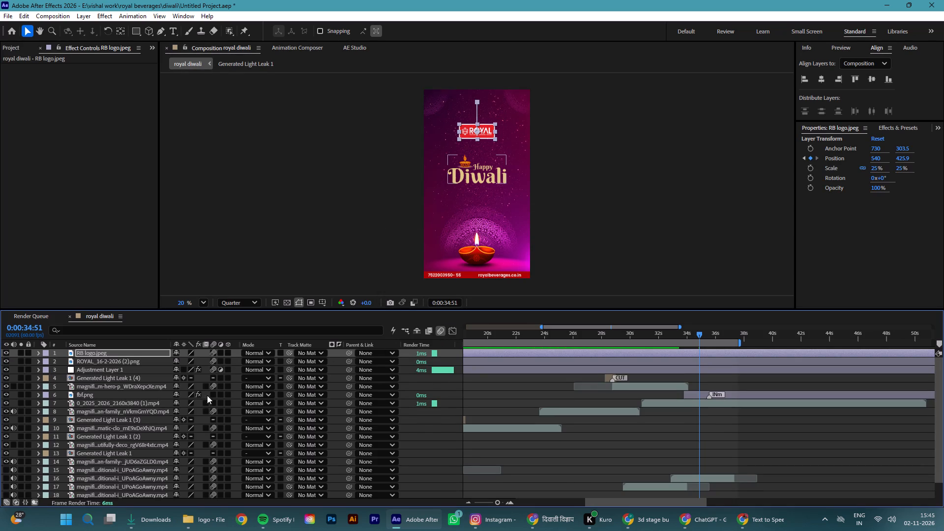
left_click(211, 397)
left_click(212, 405)
scroll(211, 431, "down", 6)
scroll(211, 429, "up", 10)
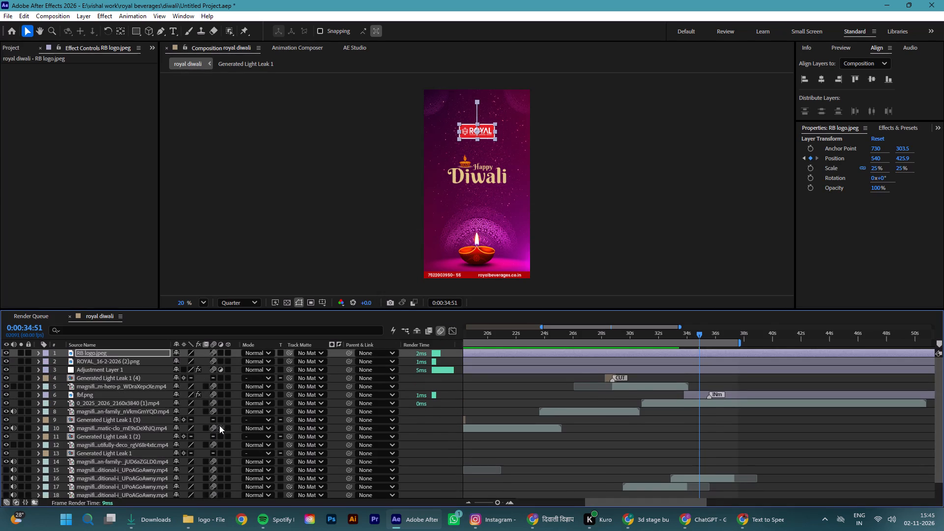
scroll(219, 425, "up", 2)
scroll(250, 438, "down", 8)
scroll(230, 433, "up", 11)
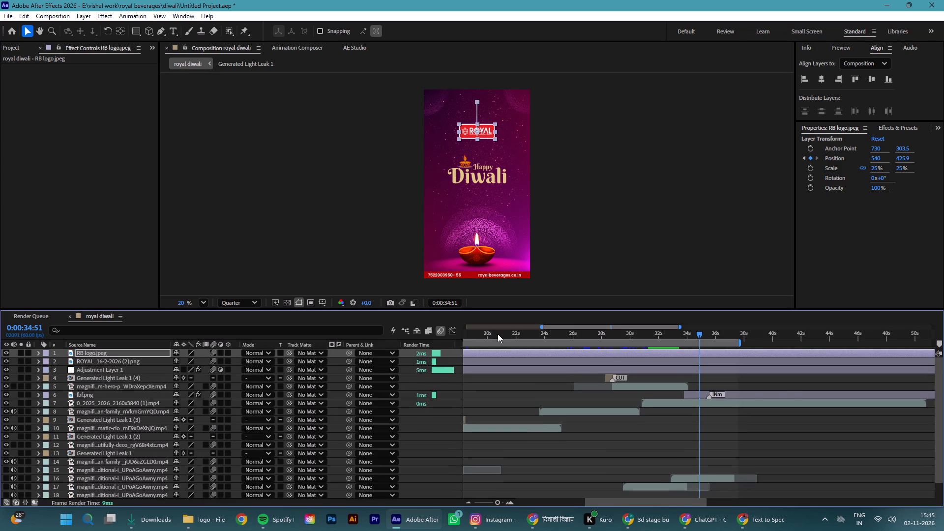
Save the project and preview the reel from the start, replaying from 0:00:13:41 to check the logo move on the end screen.
left_click(498, 334)
left_click_drag(503, 335, 416, 342)
left_click_drag(498, 500, 461, 499)
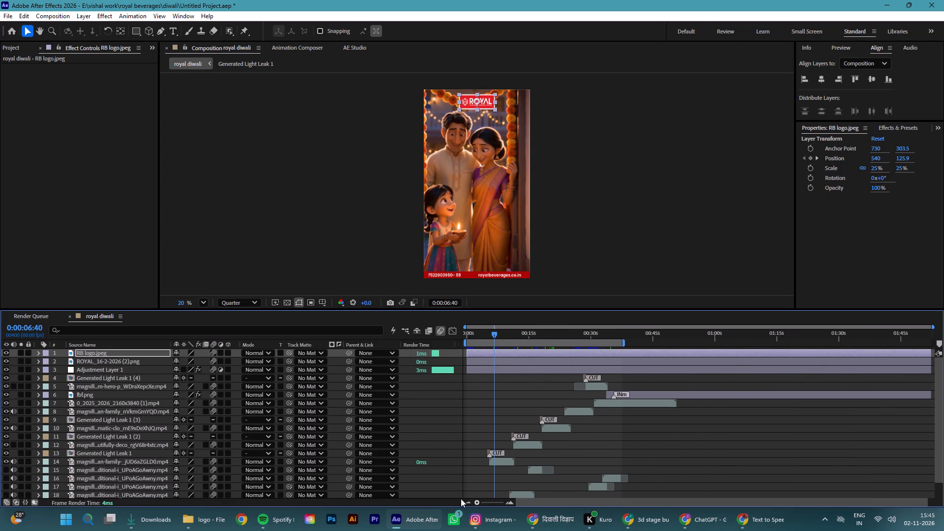
left_click_drag(461, 499, 458, 496)
left_click(512, 332)
left_click_drag(516, 333, 400, 349)
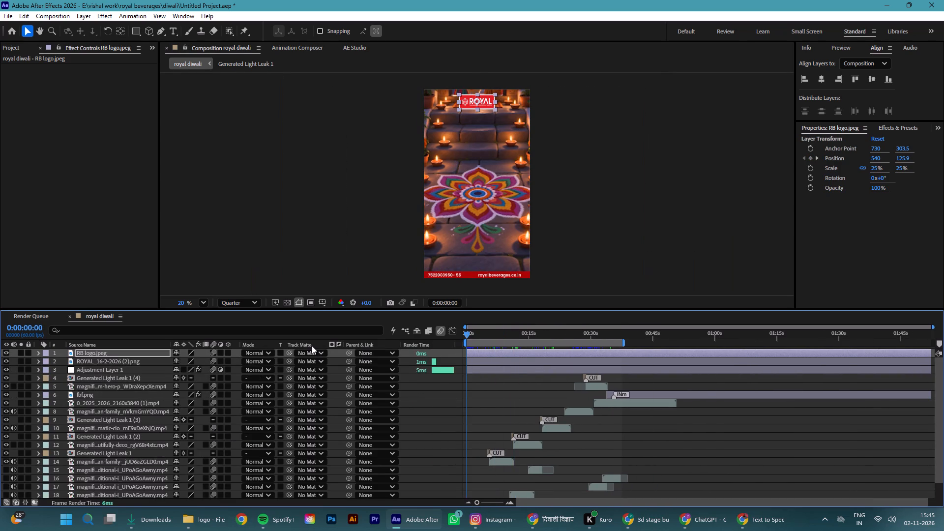
key("ctrl+s")
key("space")
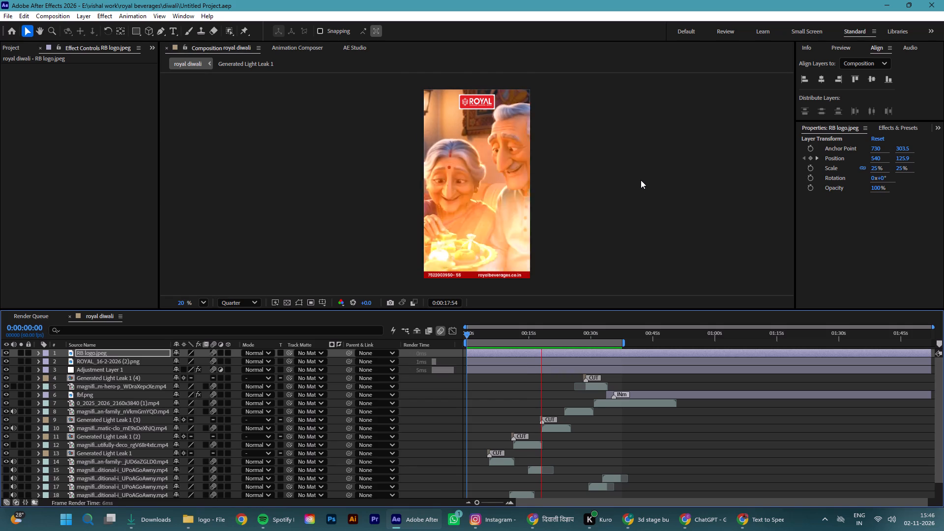
scroll(641, 180, "up", 1)
key("space")
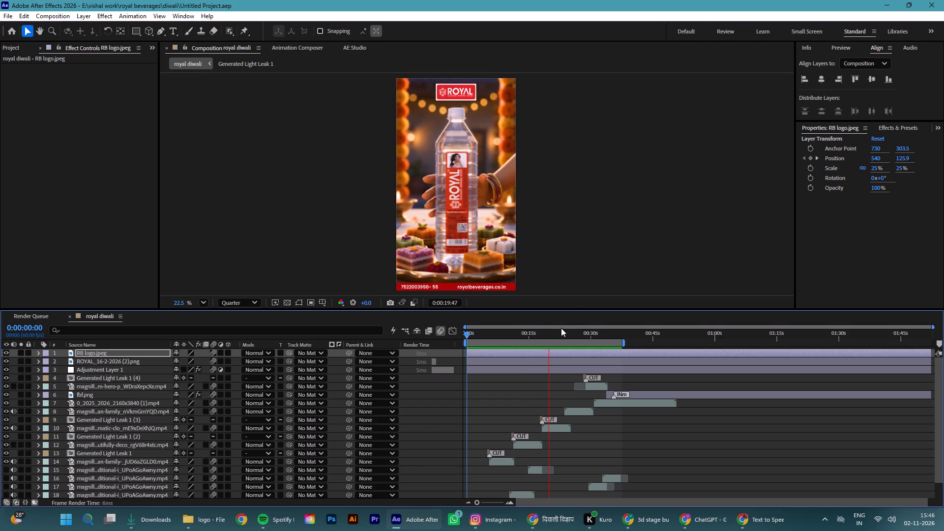
left_click_drag(551, 334, 523, 333)
key("space")
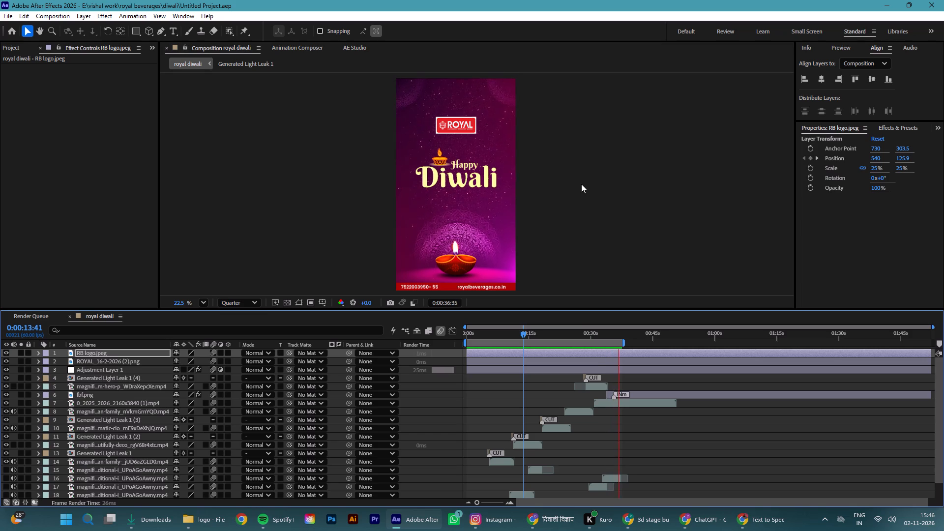
key("space")
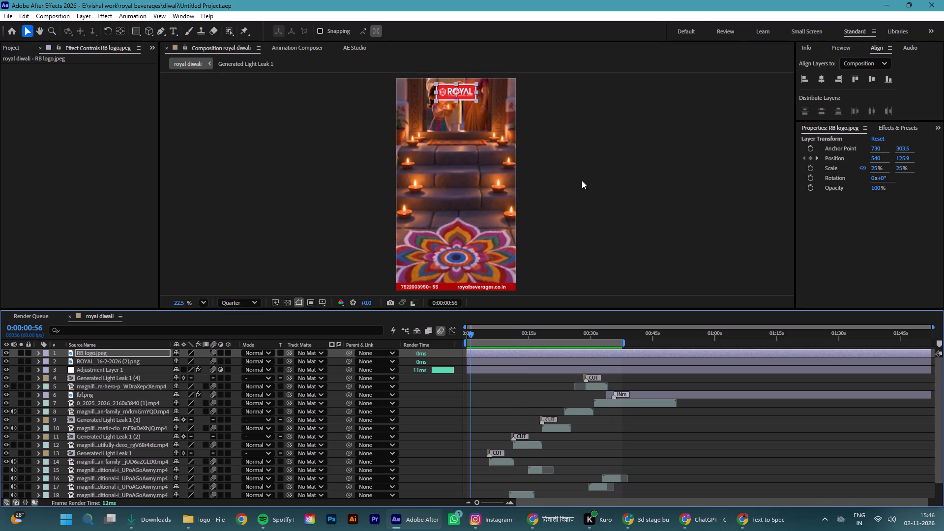
Save the project, return the playhead to 0:00:00:00, and add the royal diwali composition to the render queue.
key("ctrl+s")
left_click(510, 335)
left_click_drag(509, 333, 367, 342)
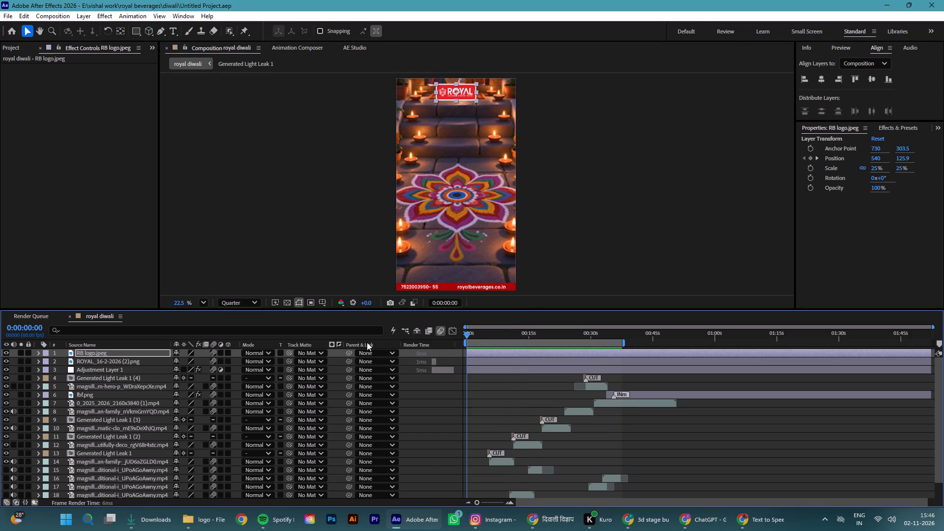
left_click_drag(367, 342, 345, 342)
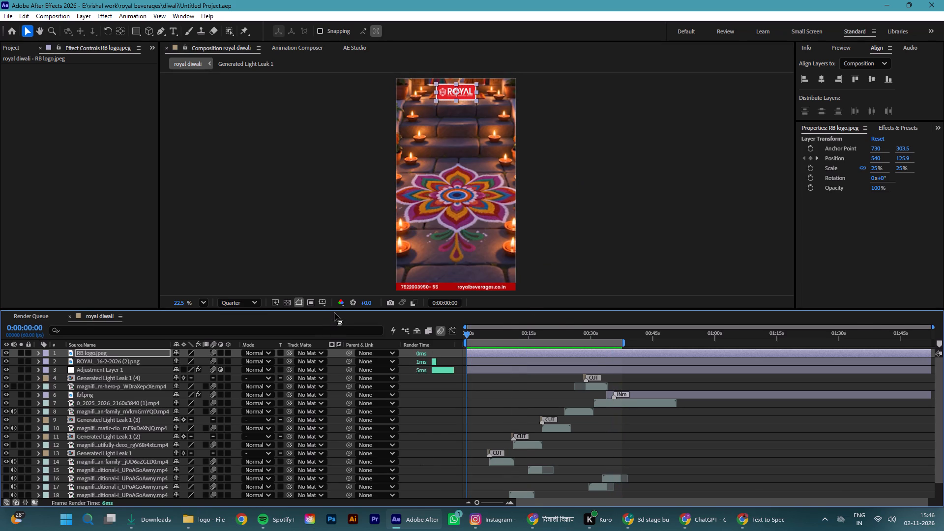
key("ctrl+m")
Set the render output to royal diwali.mp4 in the diwali folder under E: > vishal work > royal beverages.
left_click(252, 378)
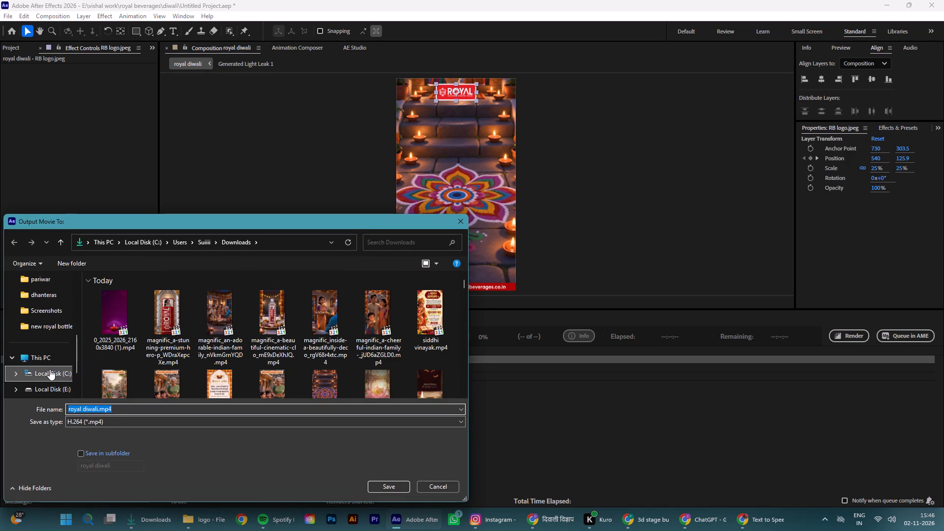
scroll(44, 358, "up", 5)
scroll(44, 358, "down", 15)
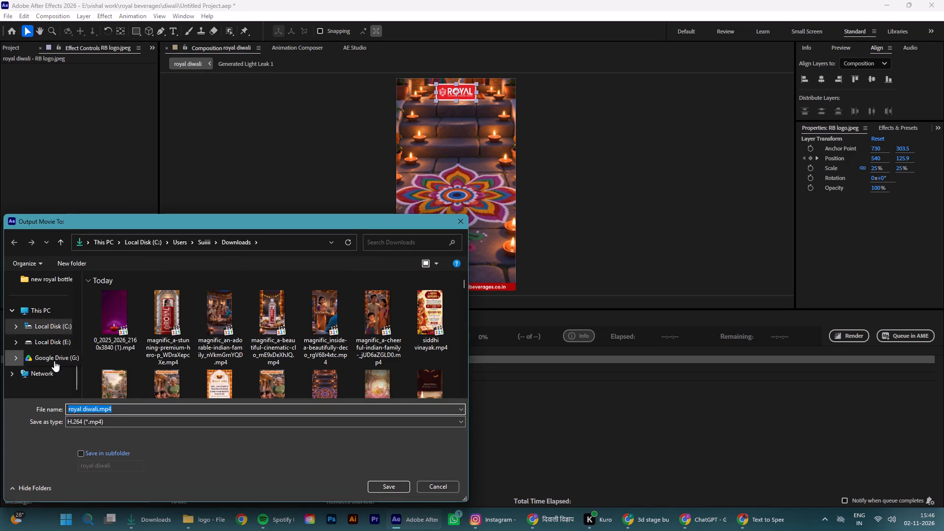
scroll(54, 361, "up", 13)
left_click(39, 343)
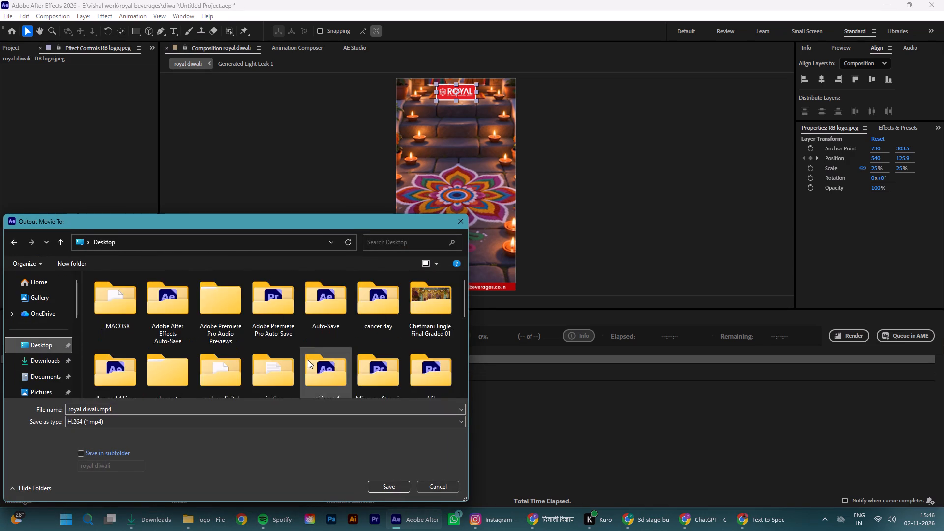
scroll(308, 358, "down", 19)
double_click(227, 362)
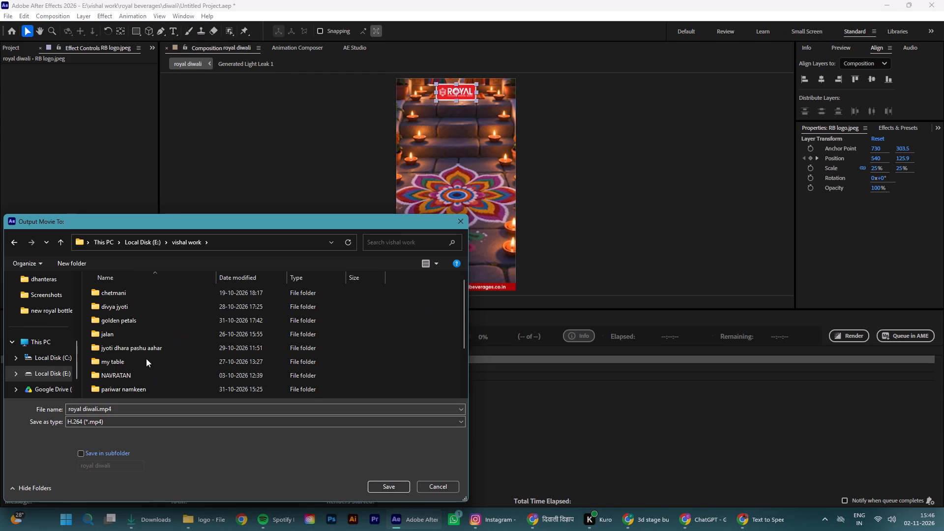
scroll(148, 358, "down", 6)
double_click(153, 365)
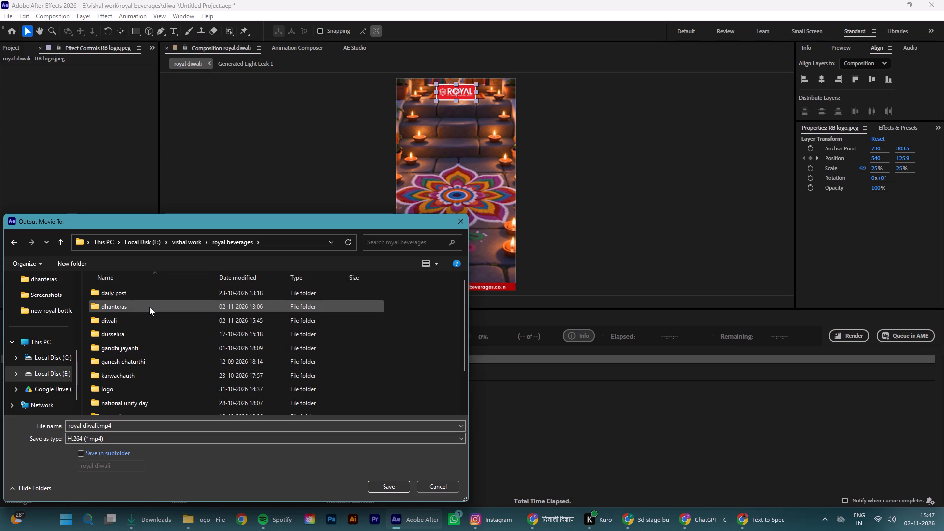
double_click(142, 319)
scroll(147, 325, "down", 7)
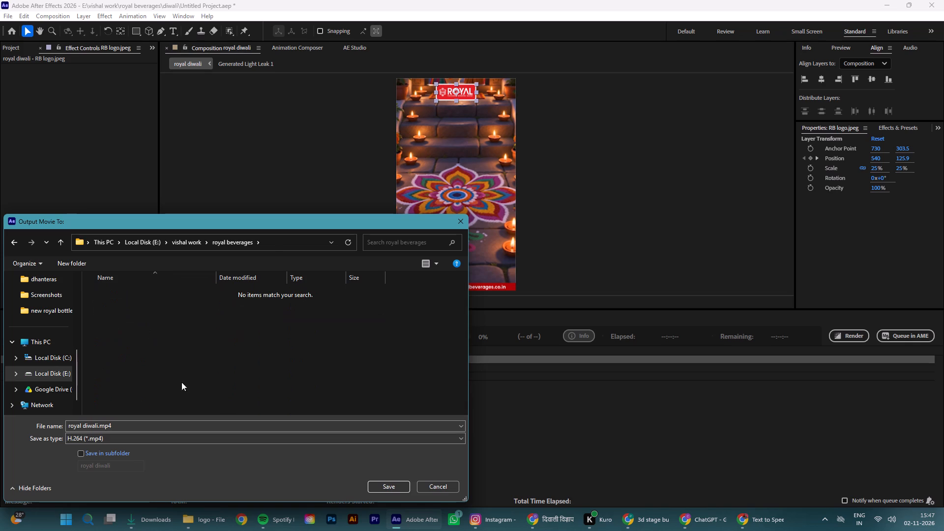
left_click(392, 486)
Start rendering the queued royal diwali composition.
left_click(848, 330)
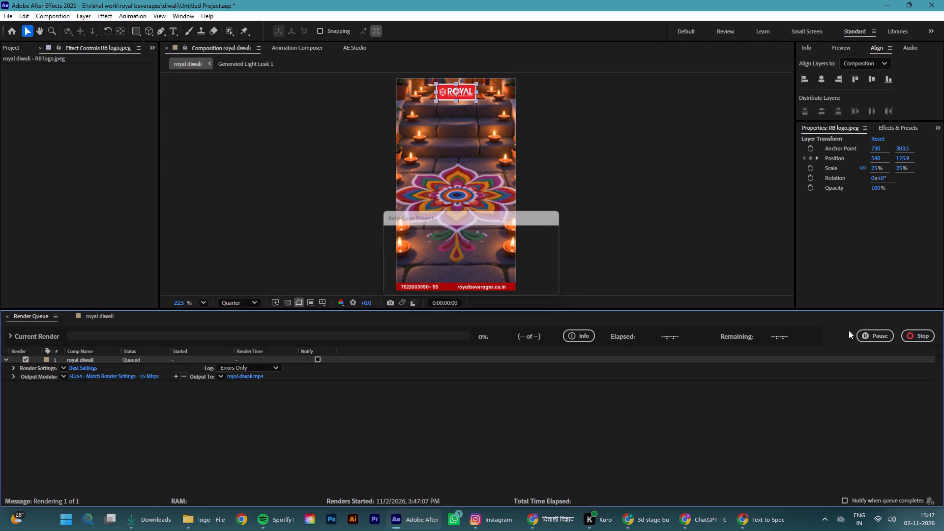
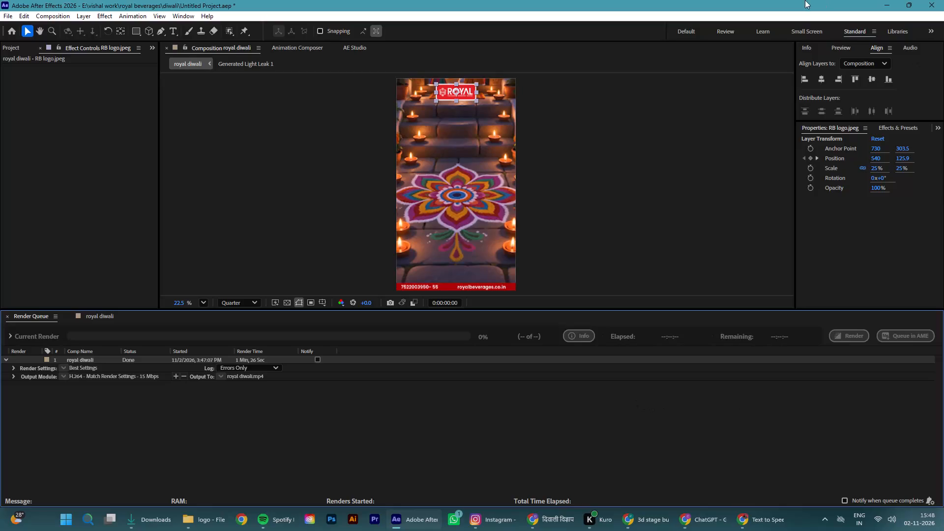
Minimize After Effects and the Downloads and logo folder windows, bringing the browser into view.
left_click(889, 1)
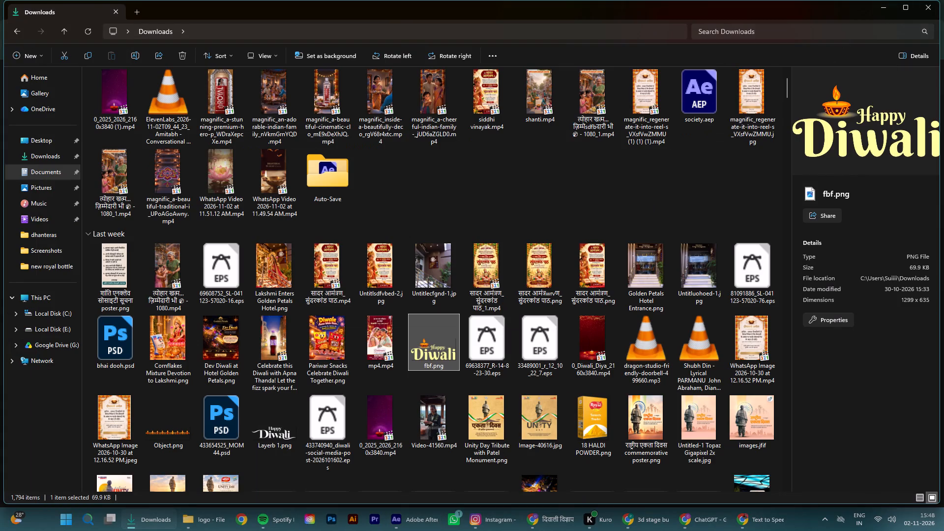
left_click(888, 6)
left_click(598, 182)
right_click(598, 182)
left_click(734, 129)
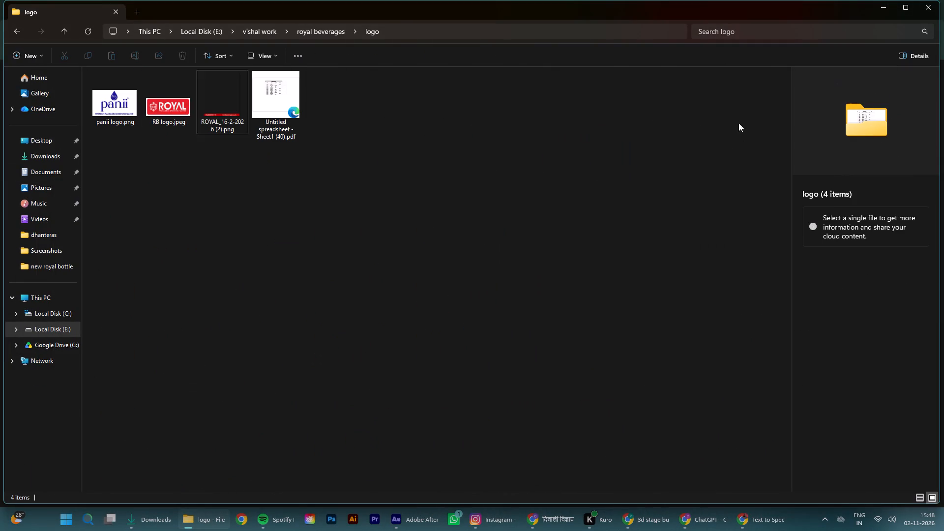
left_click(883, 1)
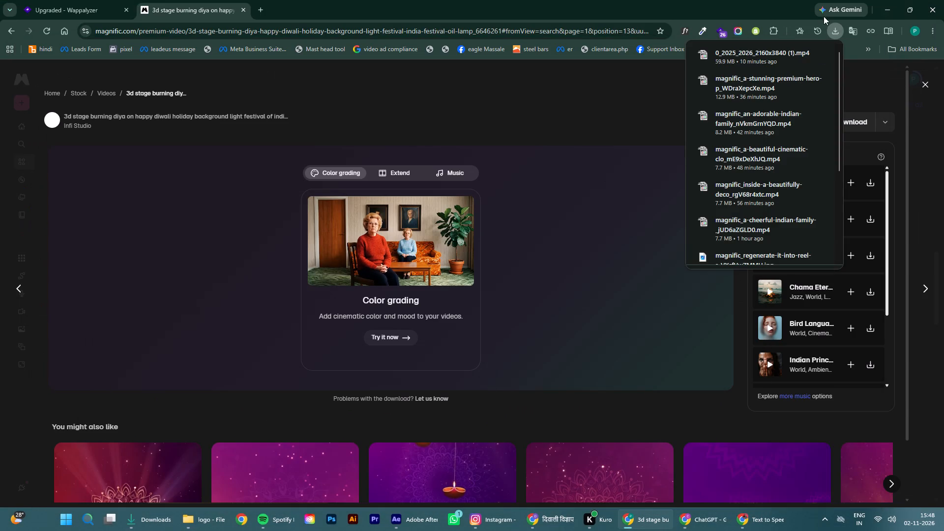
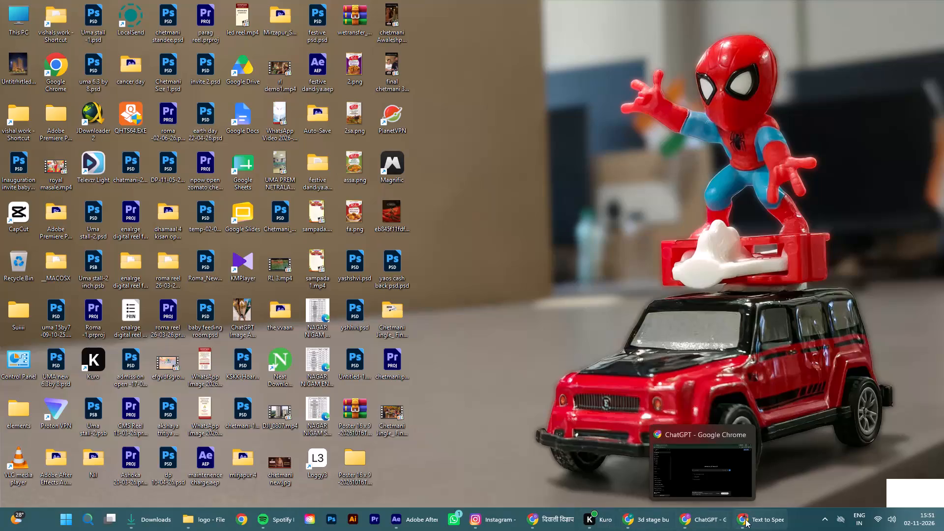
Search Google for "speed test" in a new tab of the ElevenLabs browser window and open Speedtest by Ookla.
left_click(757, 518)
left_click(139, 8)
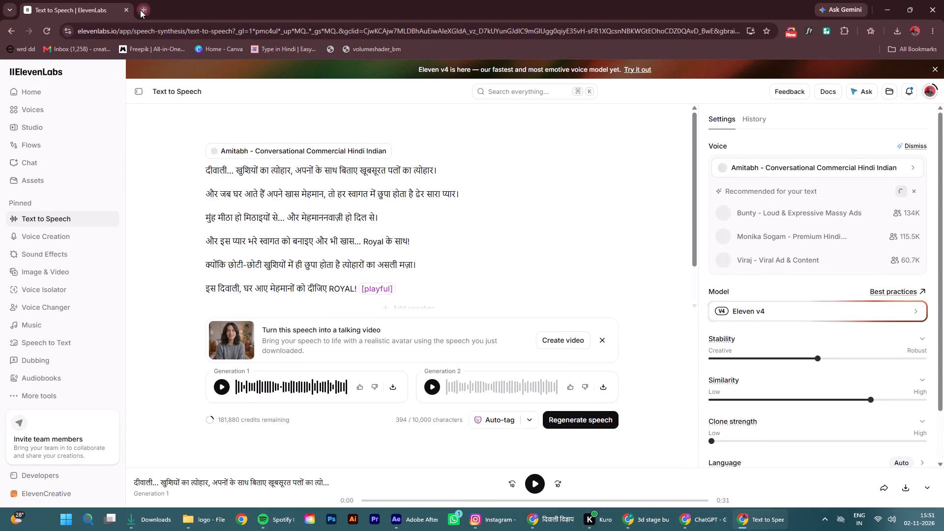
left_click(358, 180)
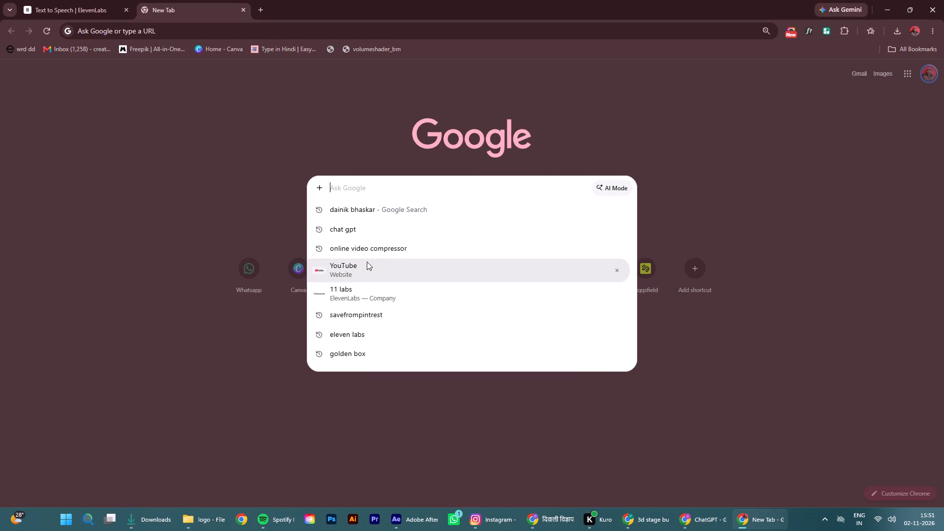
scroll(359, 247, "up", 7)
left_click(351, 192)
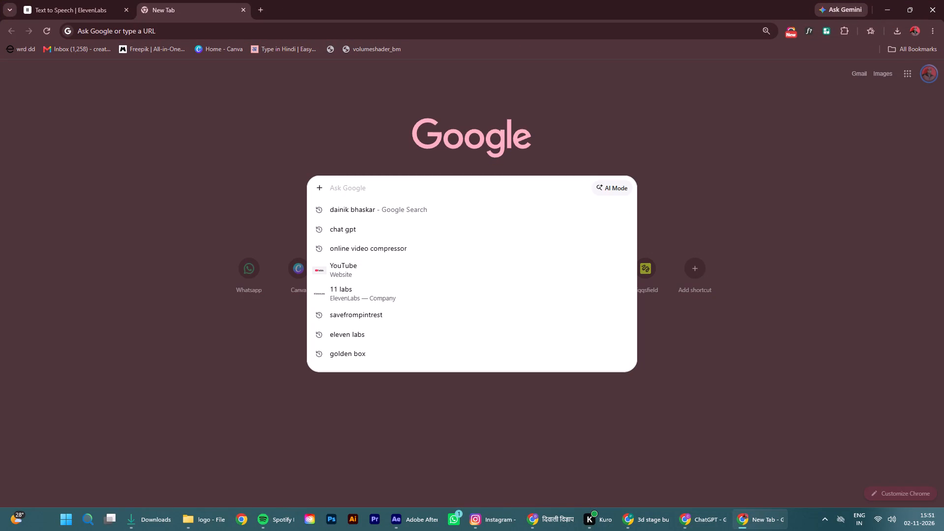
type("sp")
left_click(336, 206)
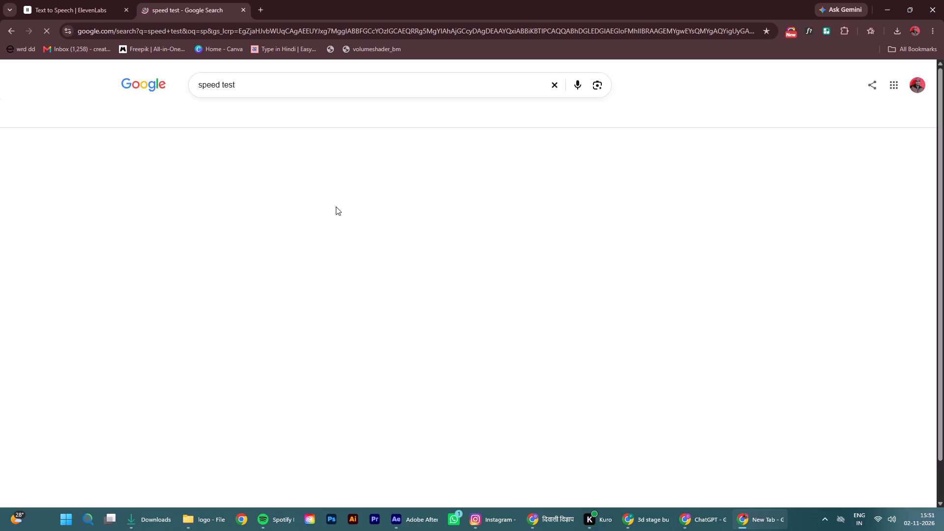
left_click(265, 344)
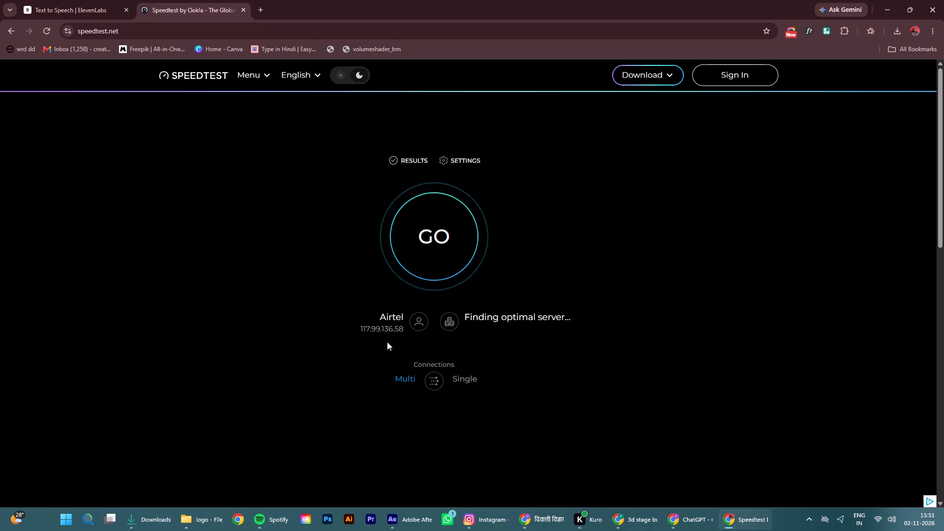
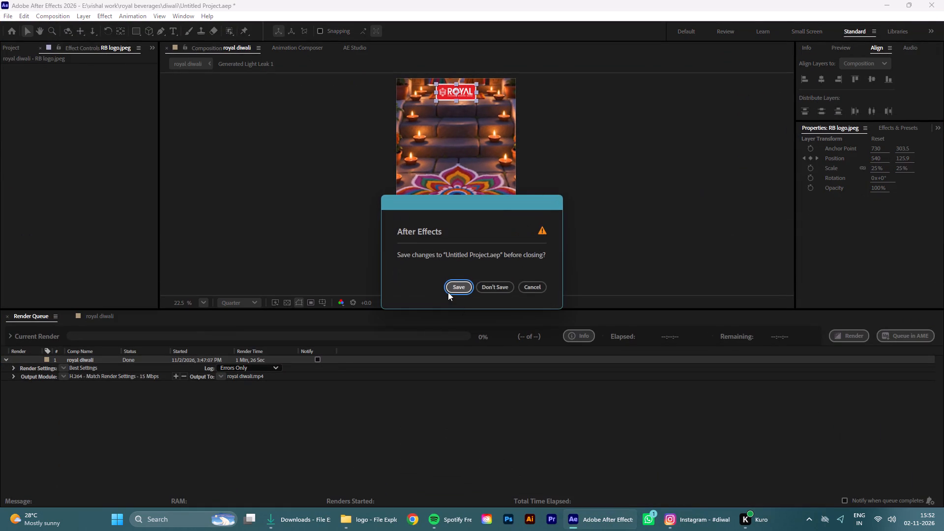
left_click(448, 289)
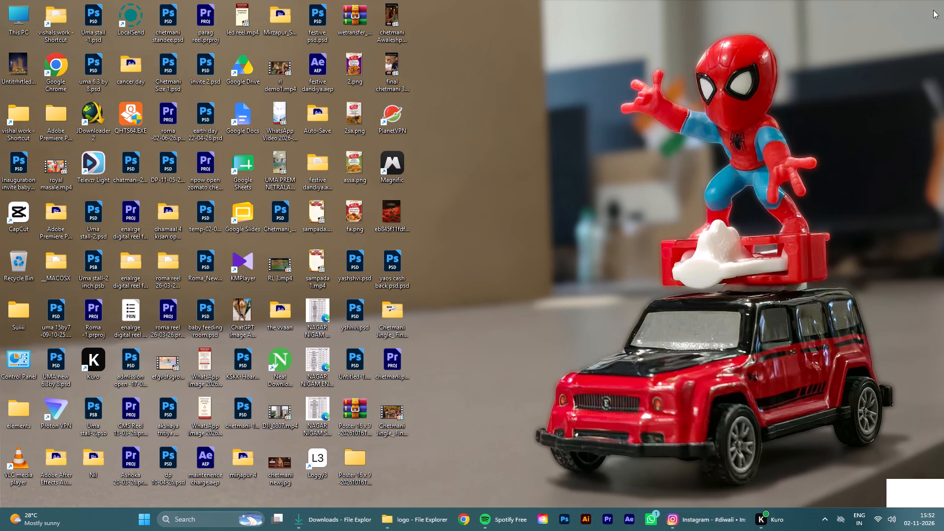
Close the Downloads and logo folder windows.
left_click(324, 518)
left_click(941, 2)
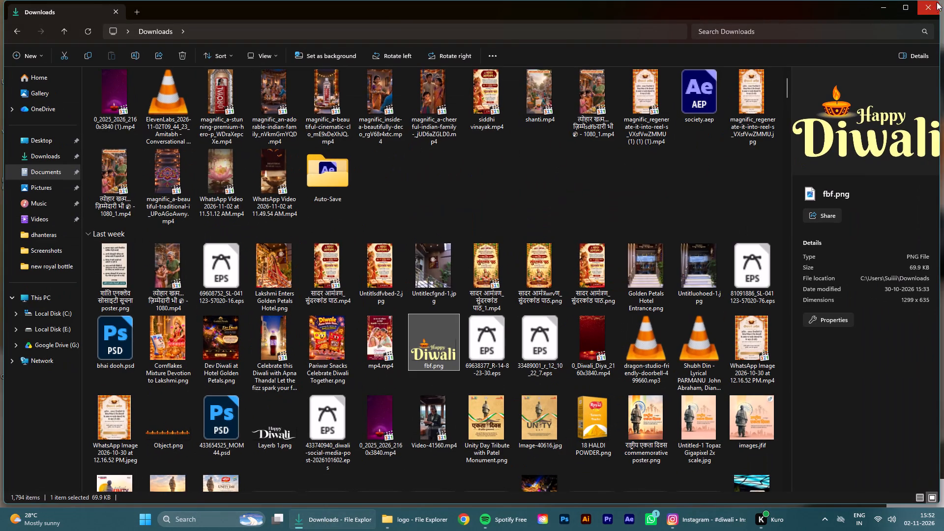
left_click(930, 5)
left_click(402, 513)
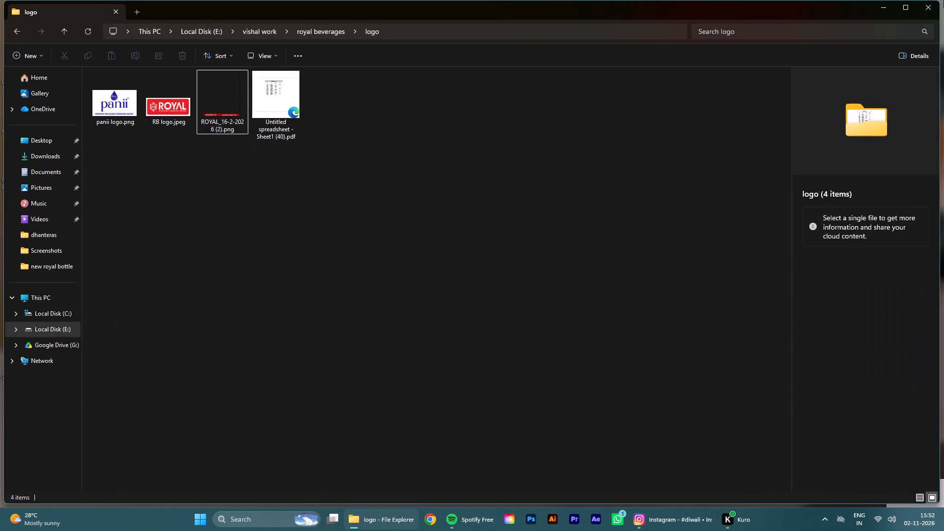
left_click(929, 7)
Bring up the Spotify window and close it.
left_click(401, 528)
left_click(426, 516)
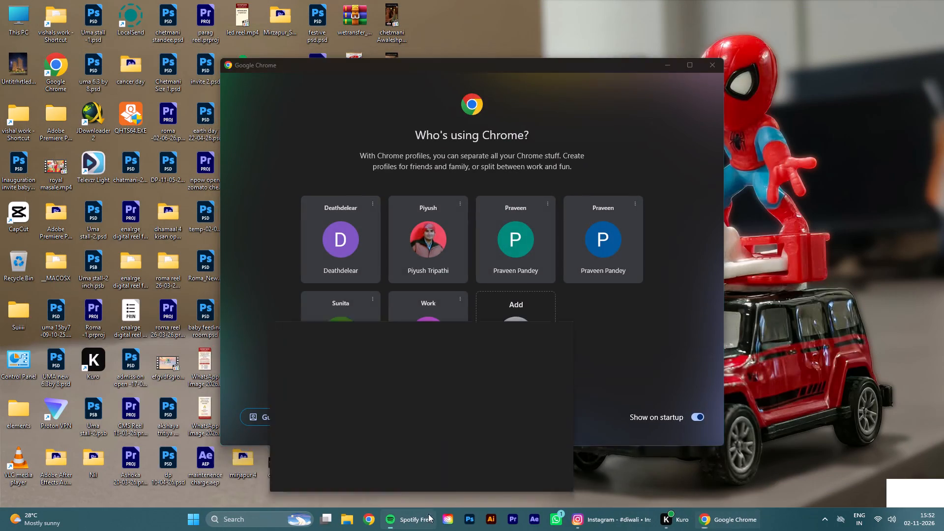
left_click(849, 44)
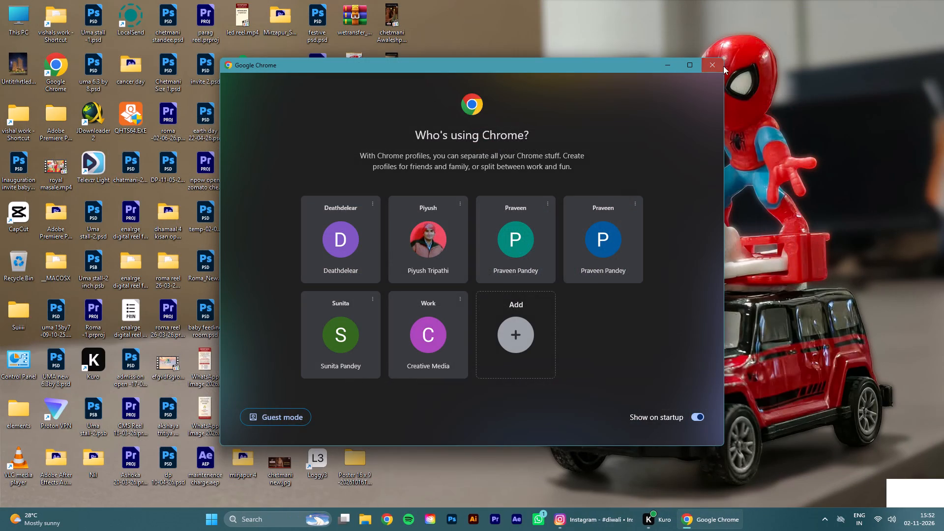
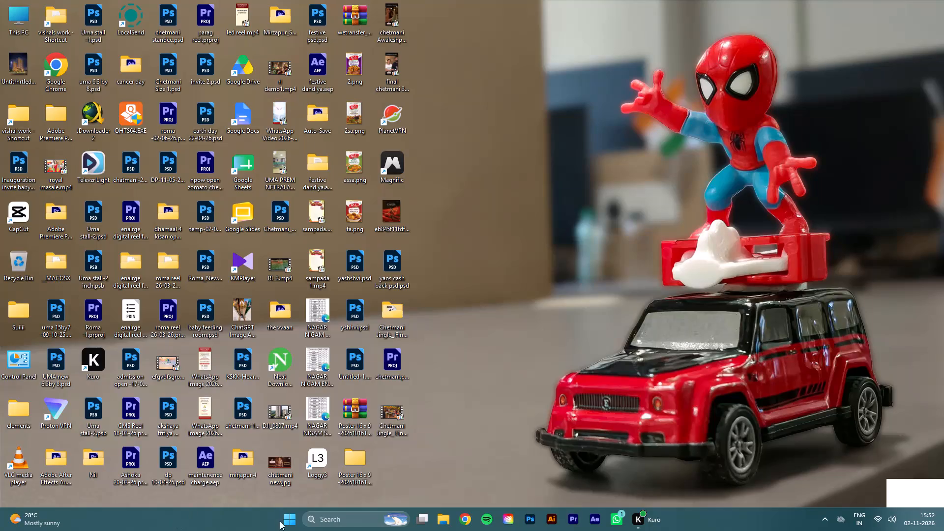
Bring up the Windows power options for the computer.
left_click(283, 525)
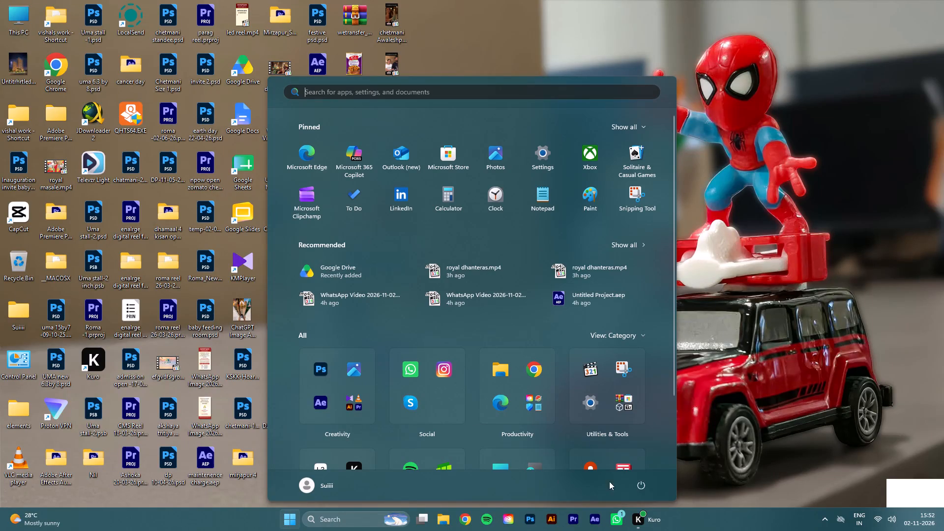
left_click(638, 489)
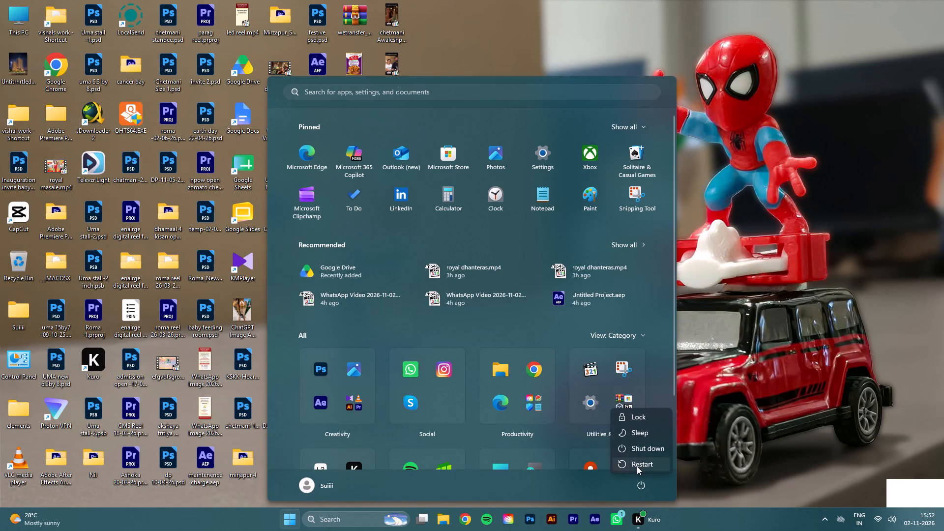